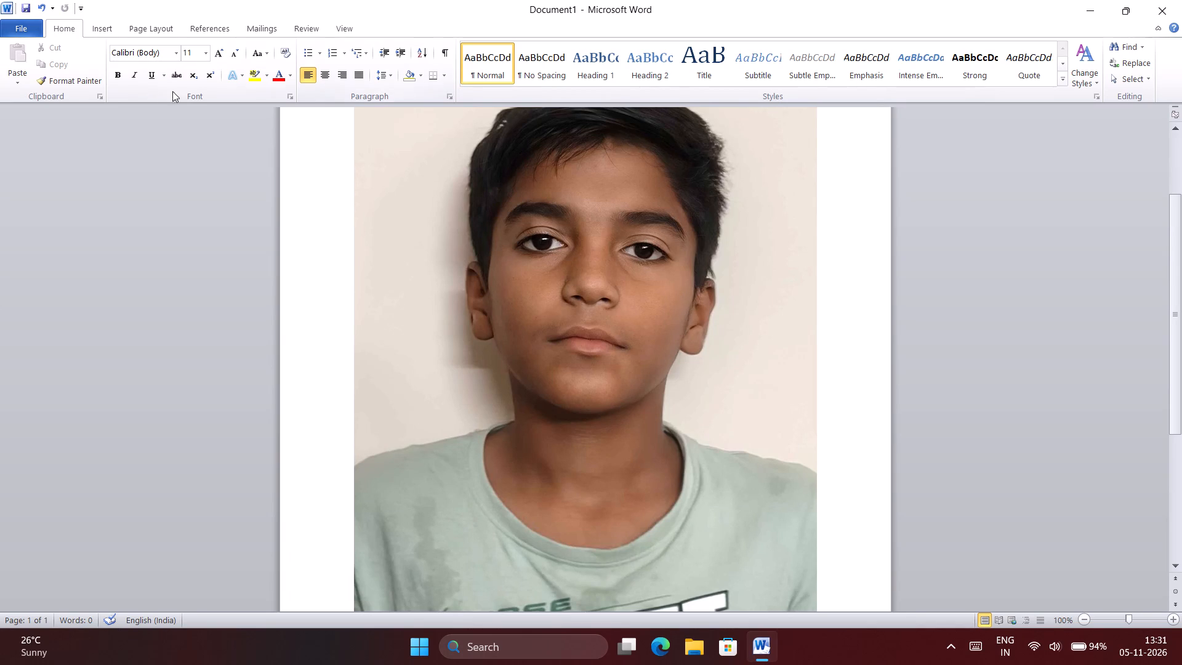
Start cropping the portrait photo and shift the image slightly downward inside the crop frame.
click(98, 30)
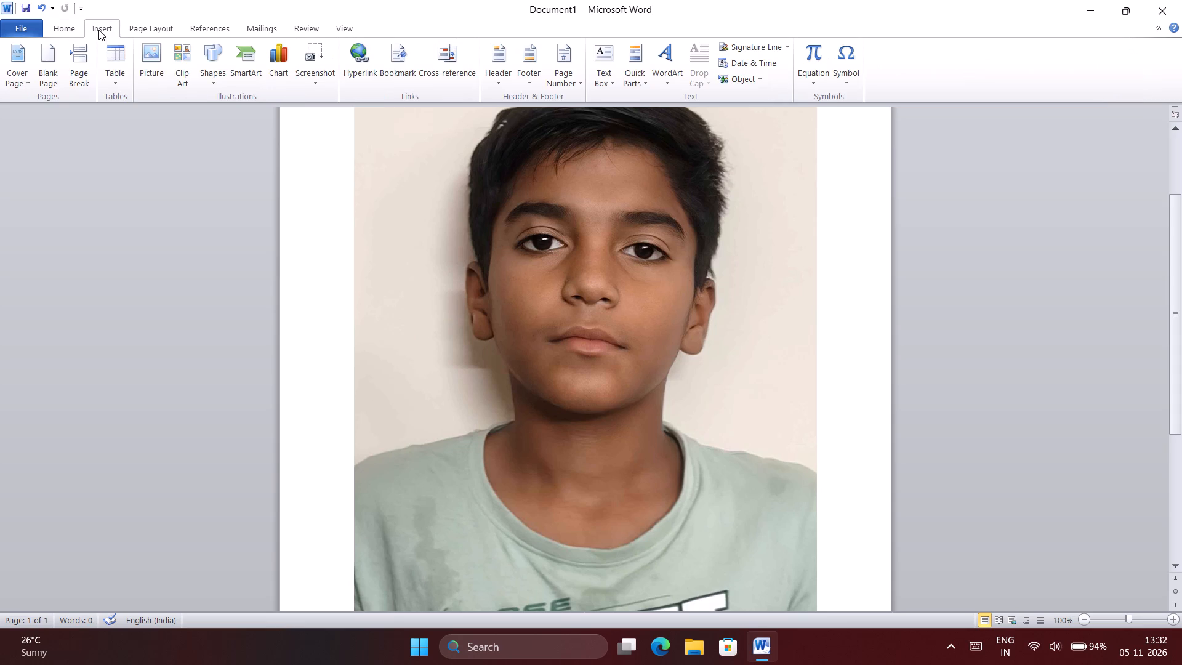
drag(565, 349, 552, 398)
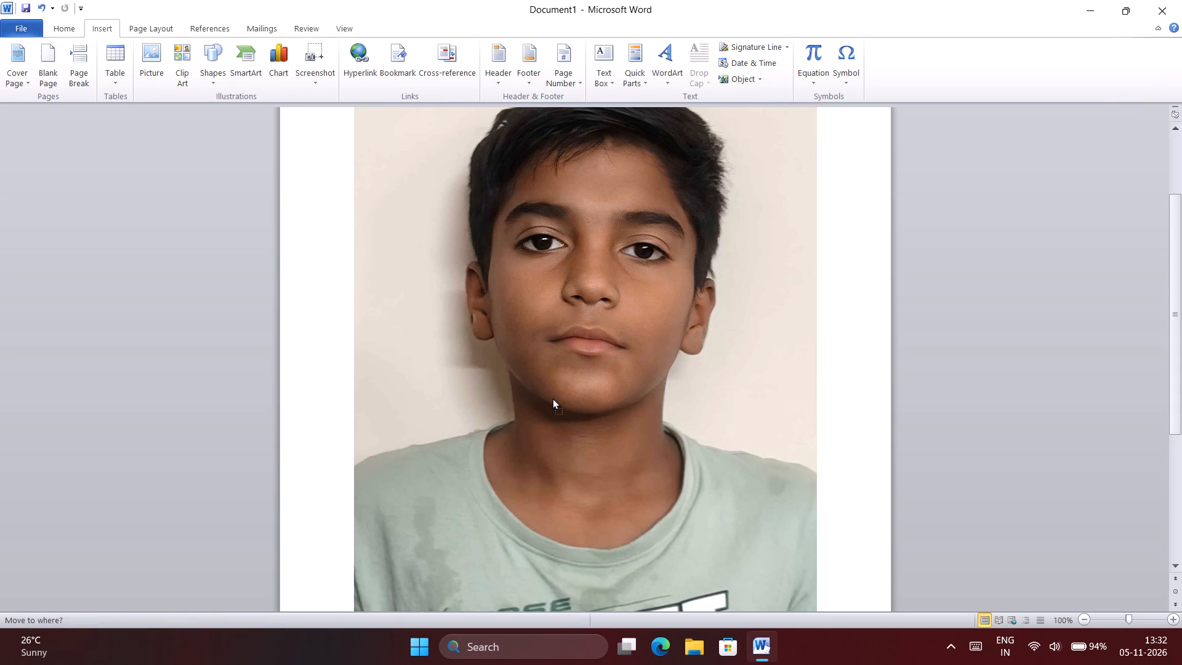
drag(552, 398, 554, 383)
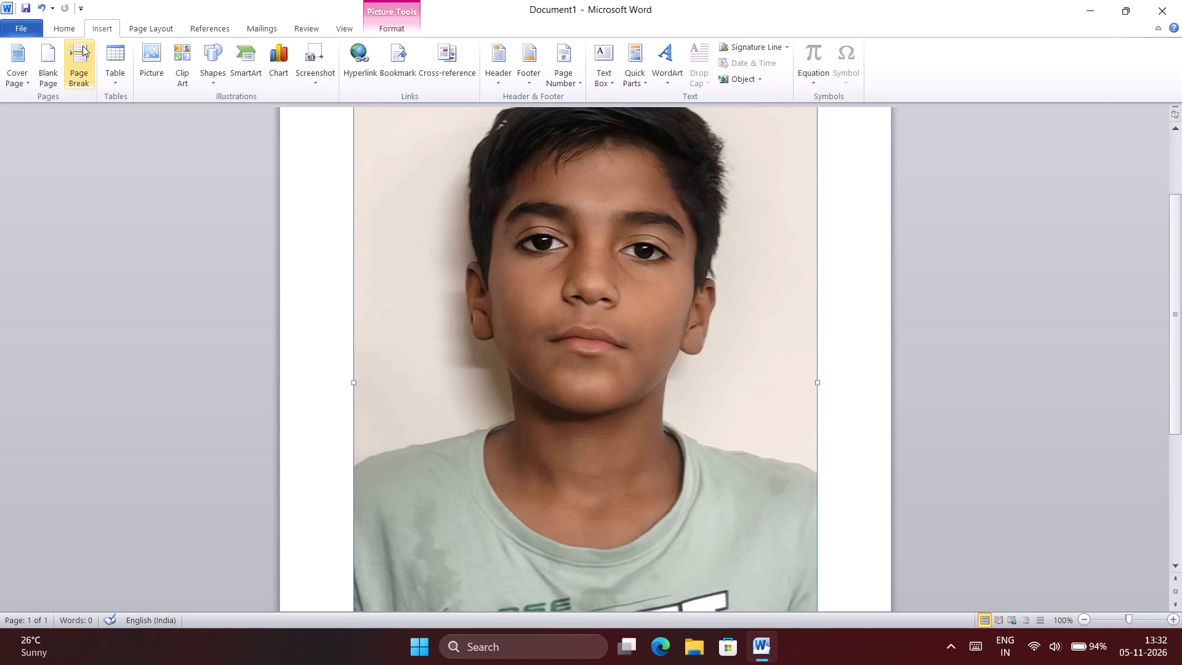
click(62, 24)
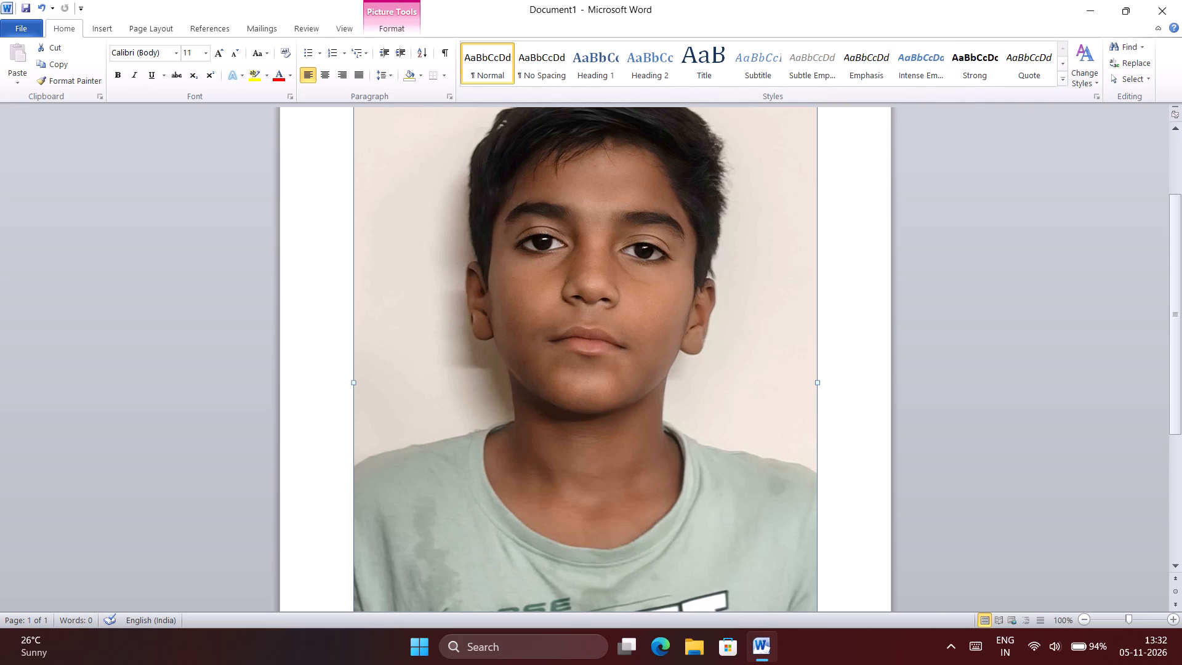
click(390, 22)
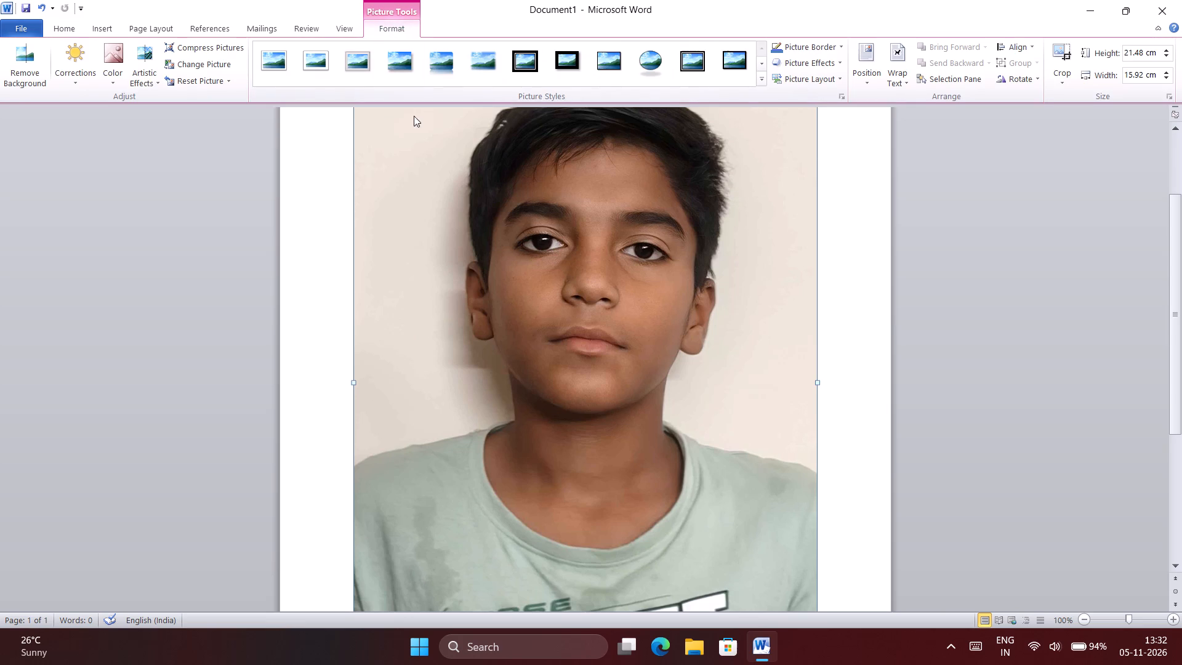
click(1063, 50)
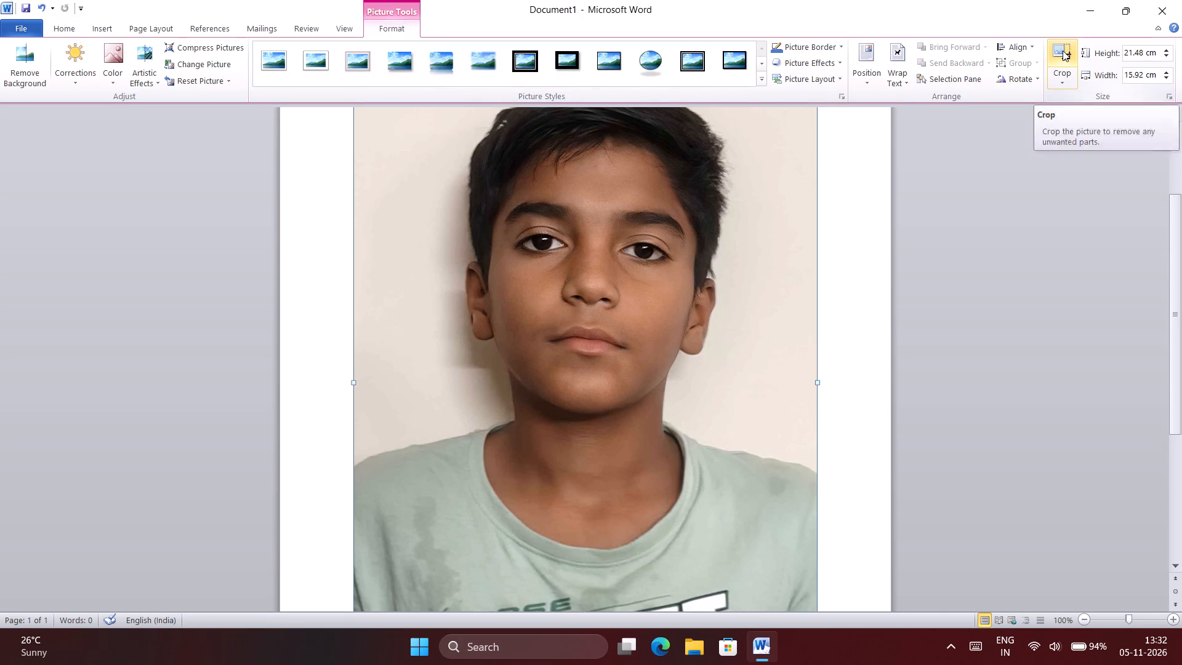
drag(646, 185, 594, 264)
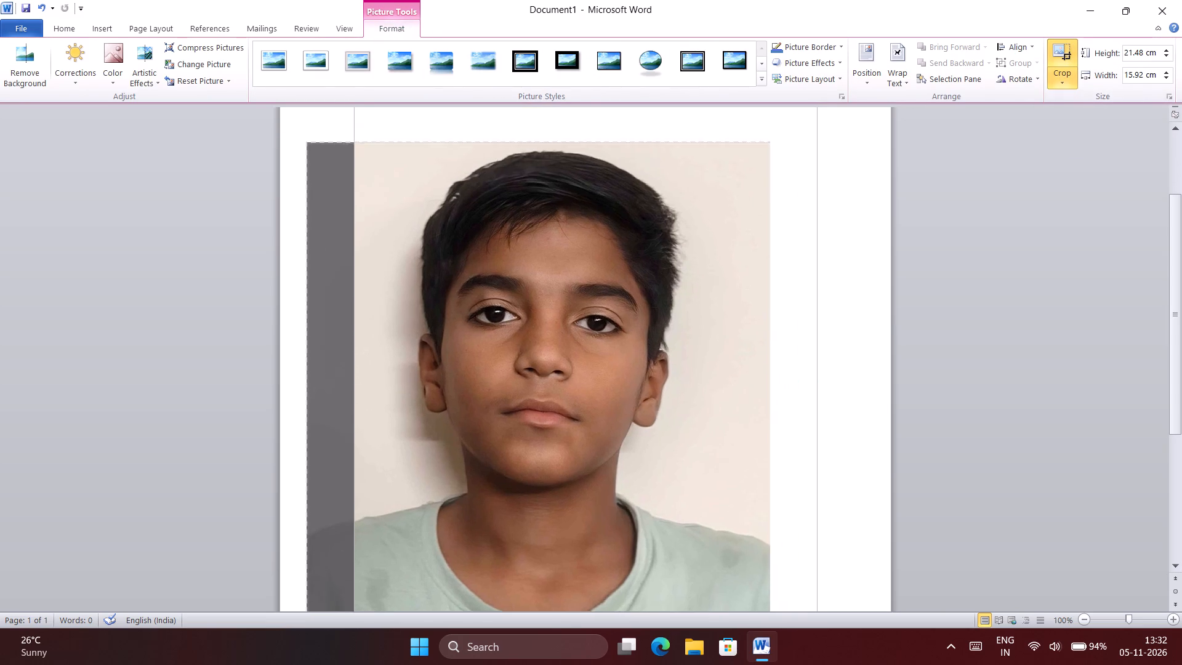
drag(594, 264, 638, 236)
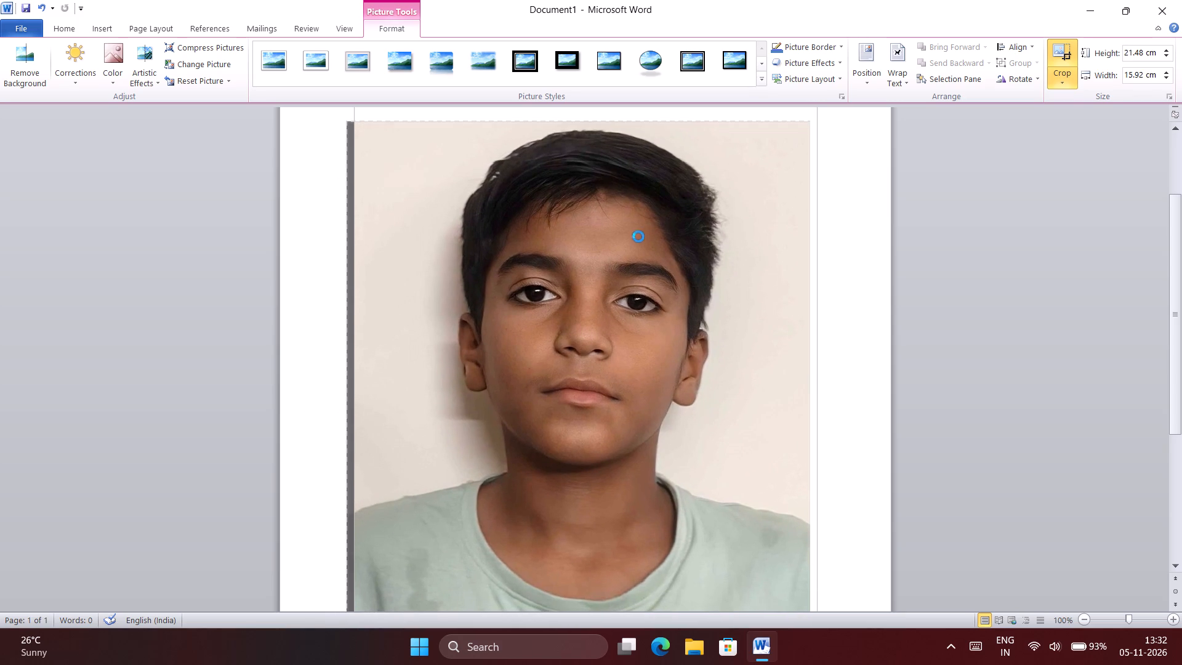
drag(647, 230, 675, 204)
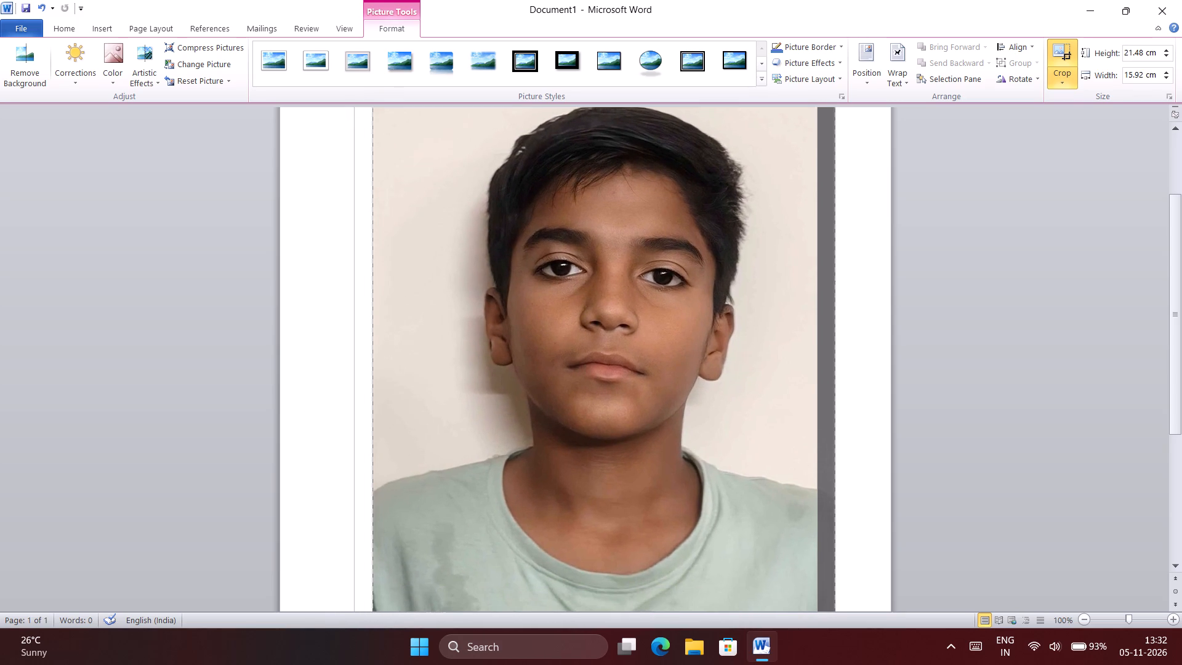
drag(675, 204, 658, 212)
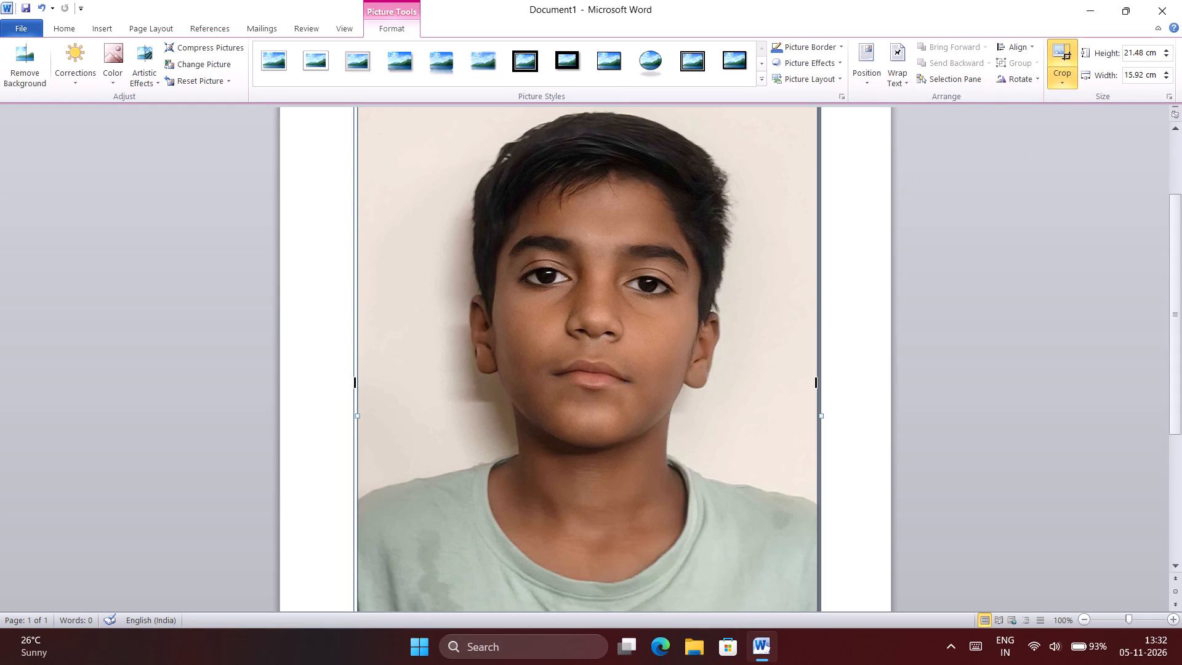
Crop both the right and left sides of the portrait closer to the head, to a width of about 10.94 cm.
drag(817, 381, 754, 383)
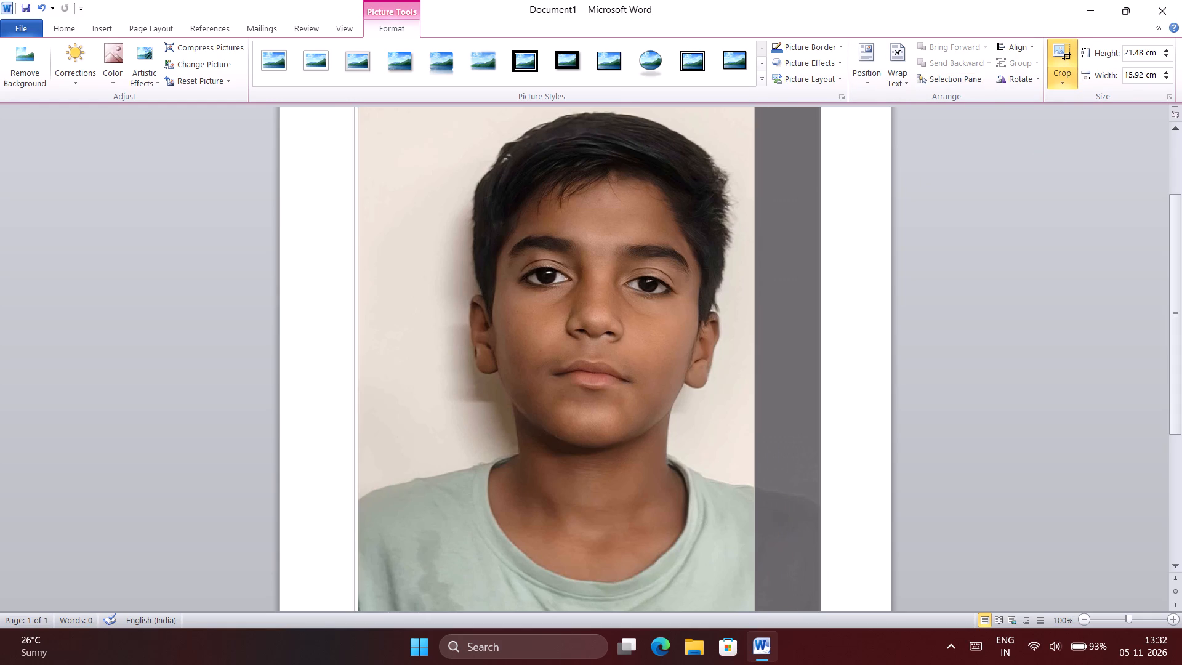
drag(754, 383, 751, 383)
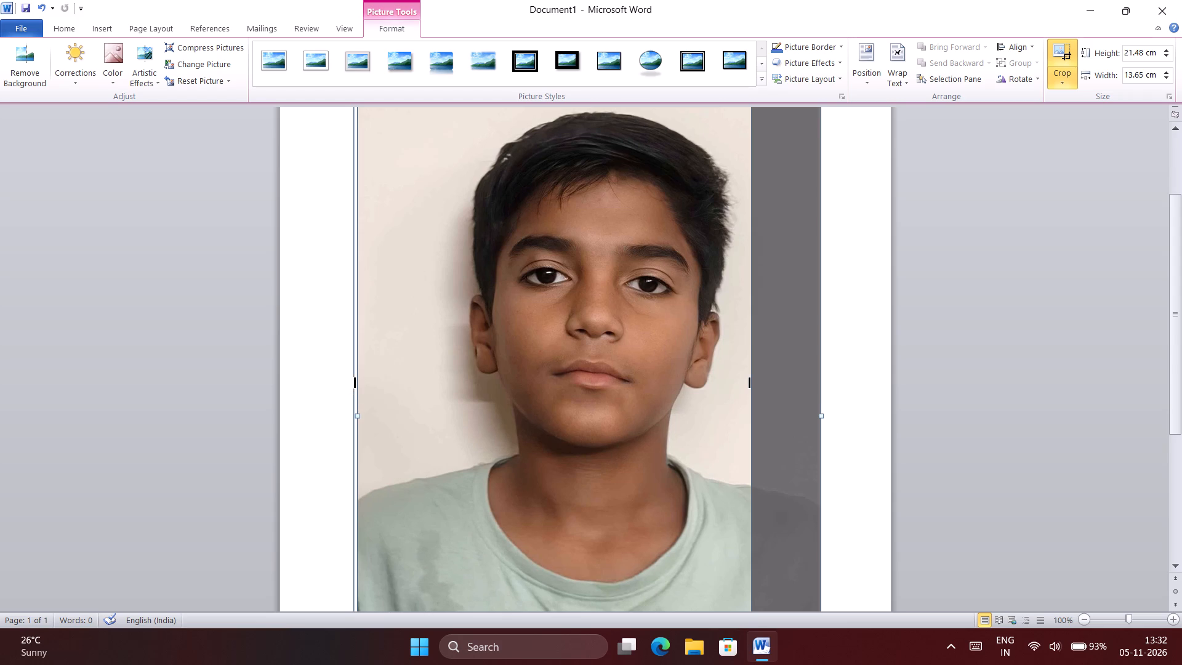
drag(355, 378, 441, 389)
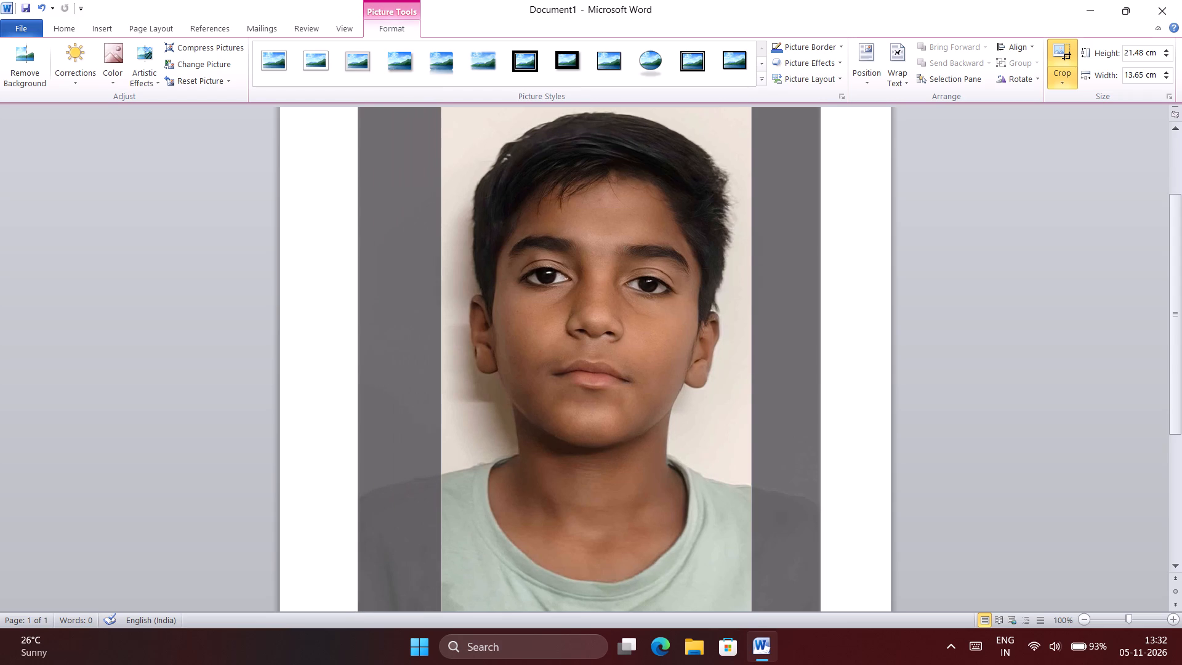
drag(441, 389, 433, 388)
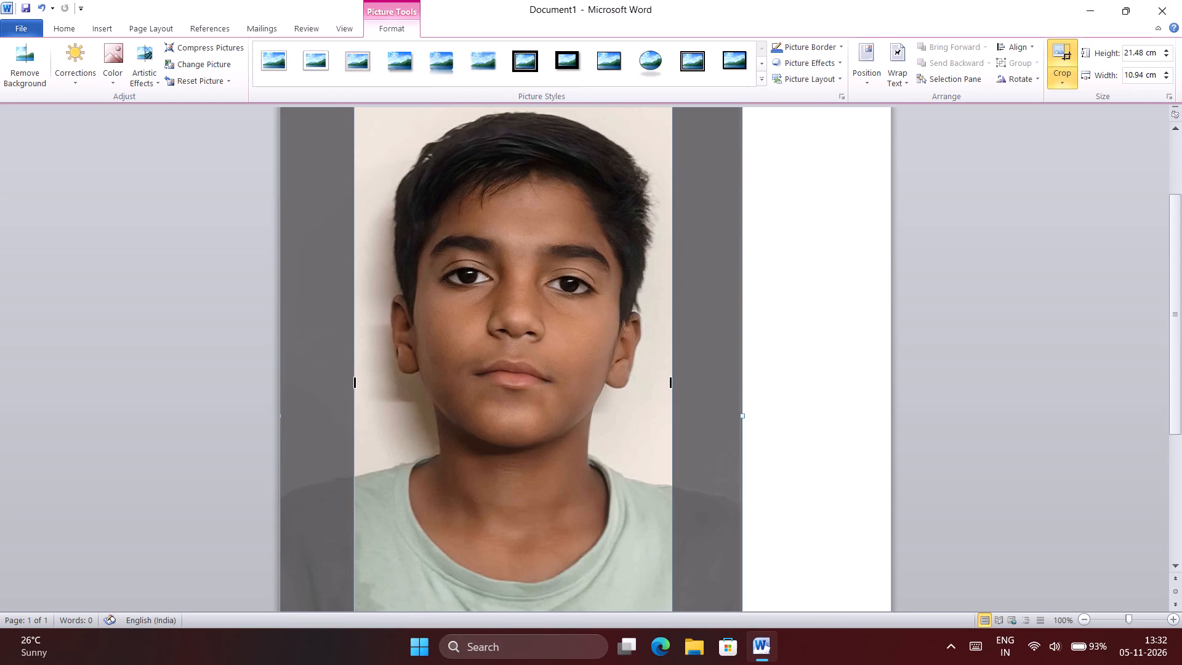
Shrink the image vertically inside the crop frame by raising its bottom edge, so the shirt lettering moves up.
scroll(509, 529, down, 4)
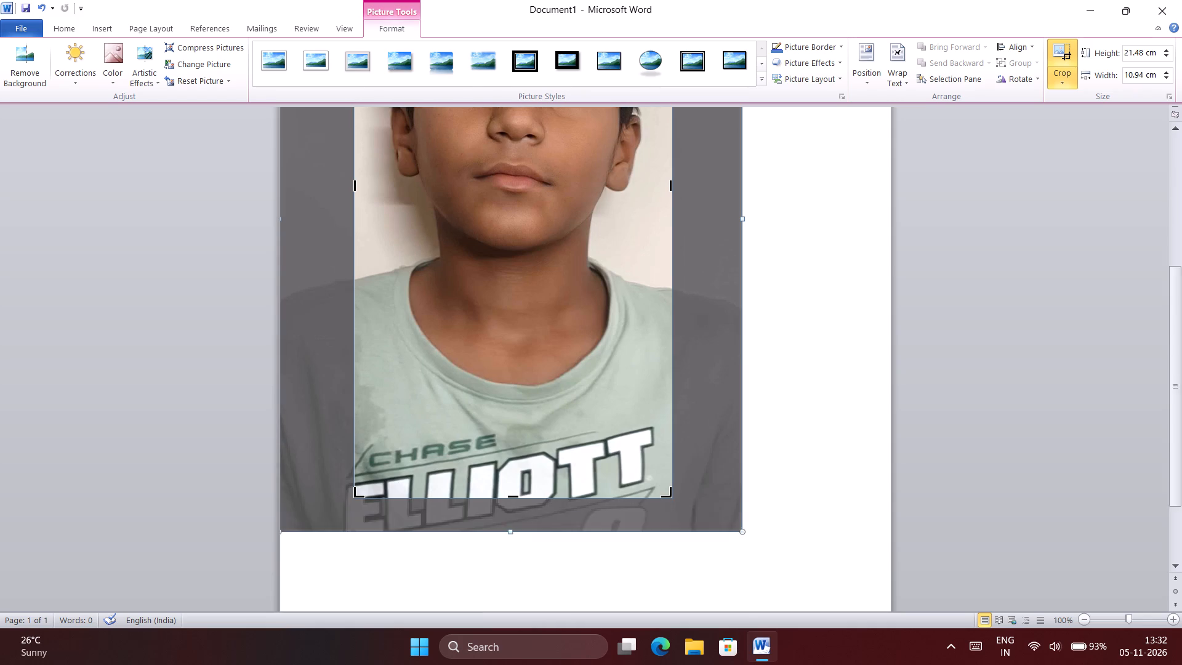
scroll(509, 531, down, 1)
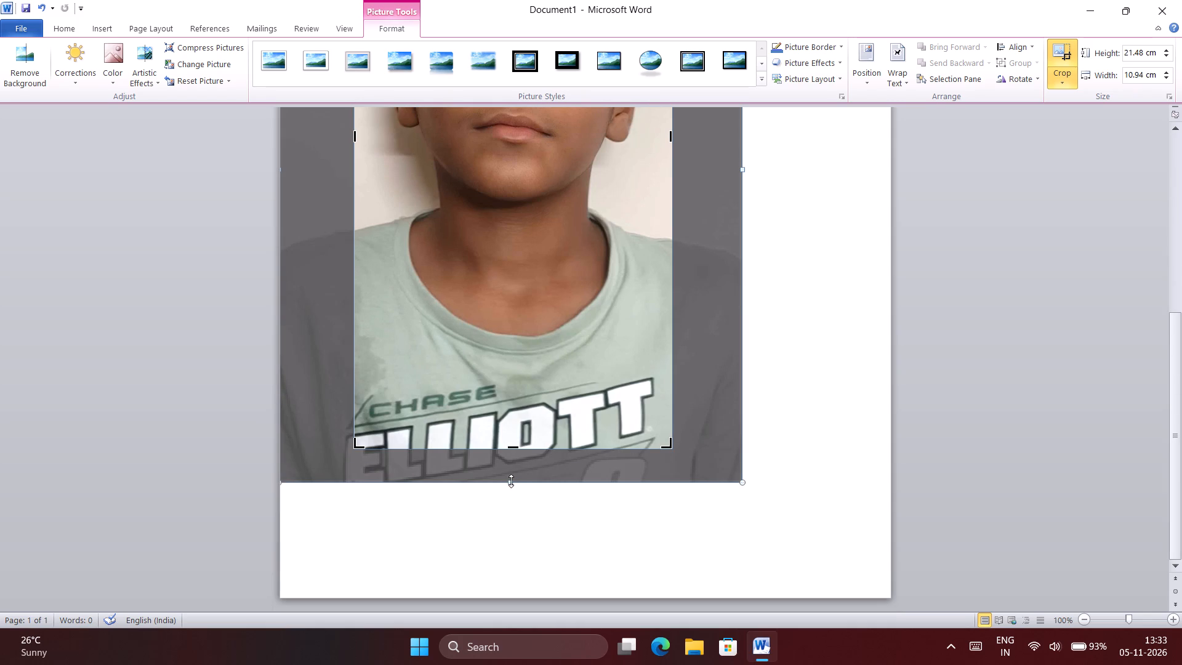
drag(511, 484, 537, 424)
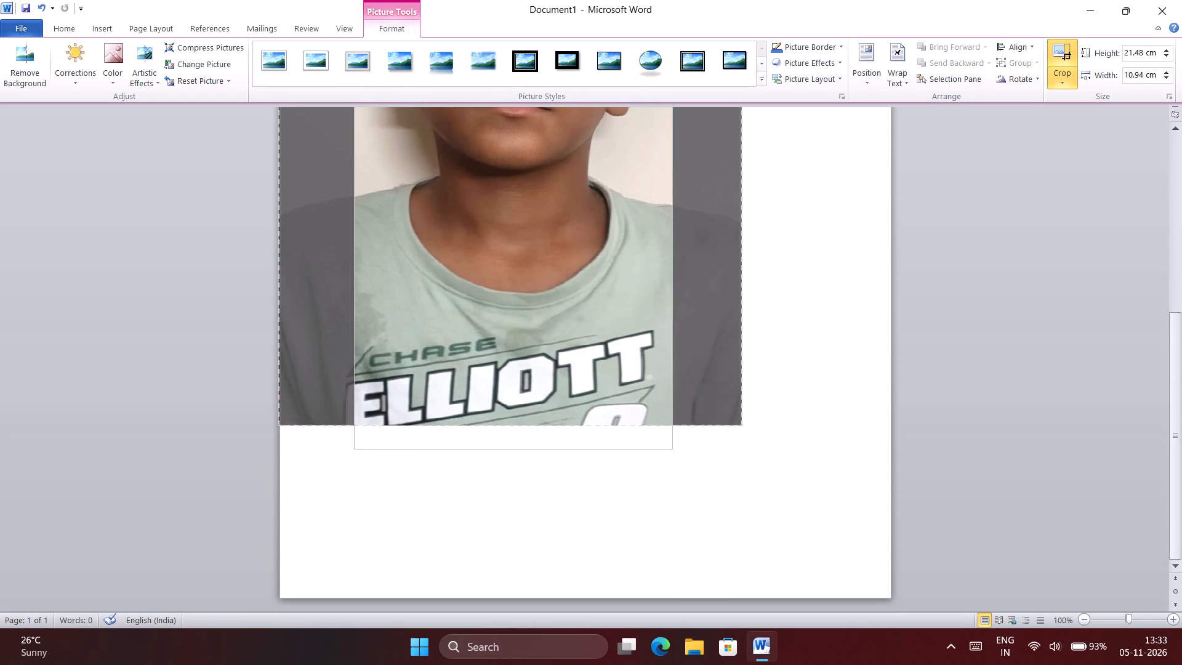
drag(537, 424, 557, 357)
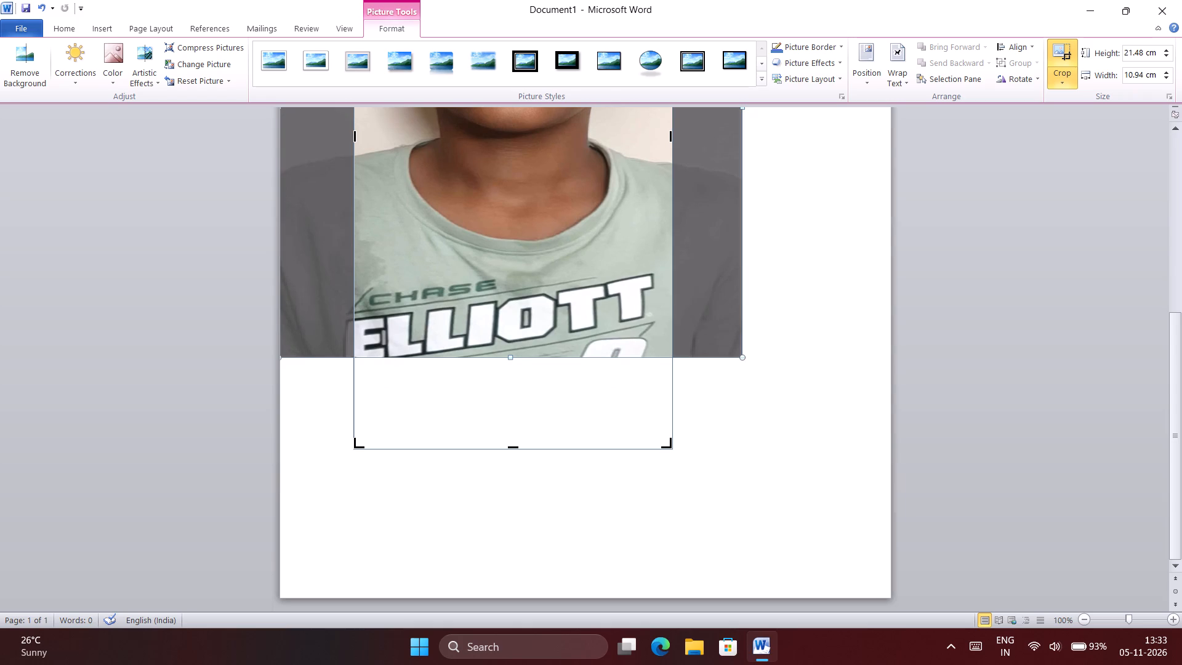
Crop the top of the portrait to just above the hair, for a height of about 20.19 cm.
scroll(560, 286, up, 2)
scroll(540, 353, up, 6)
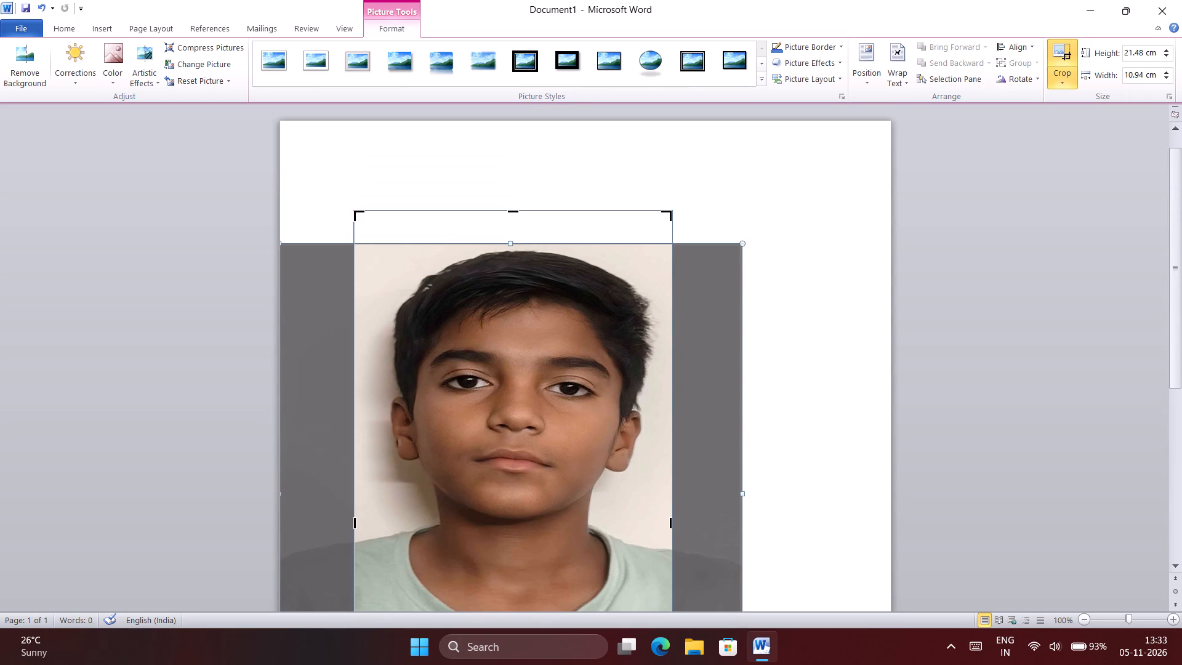
drag(512, 212, 504, 275)
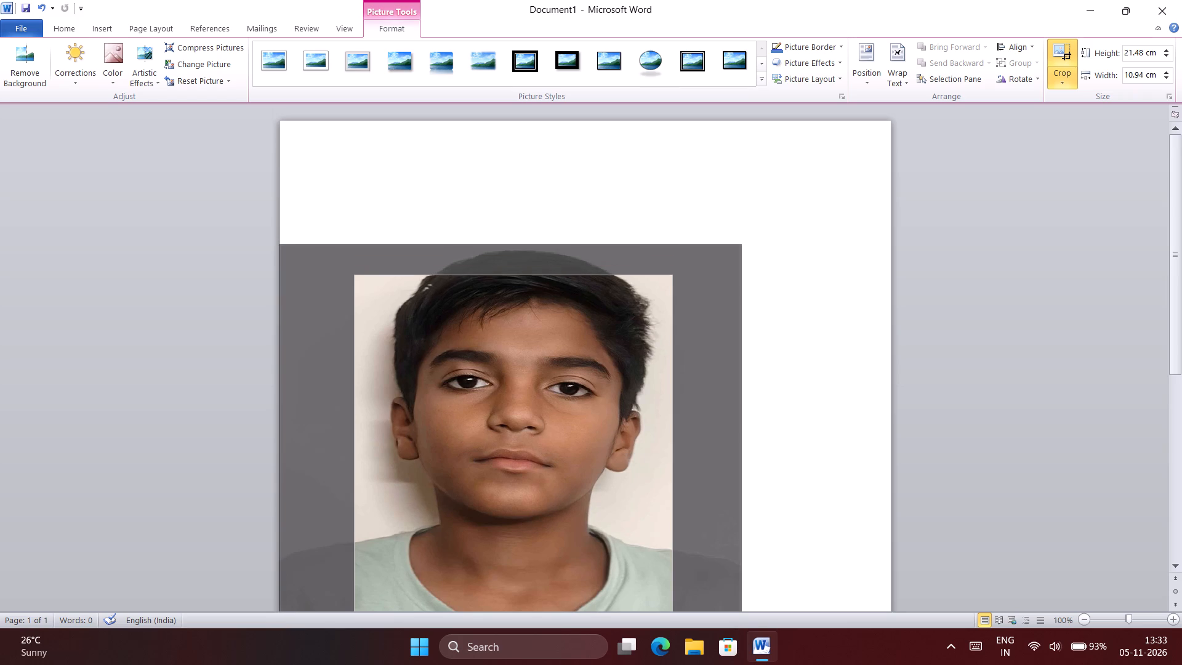
drag(504, 275, 542, 316)
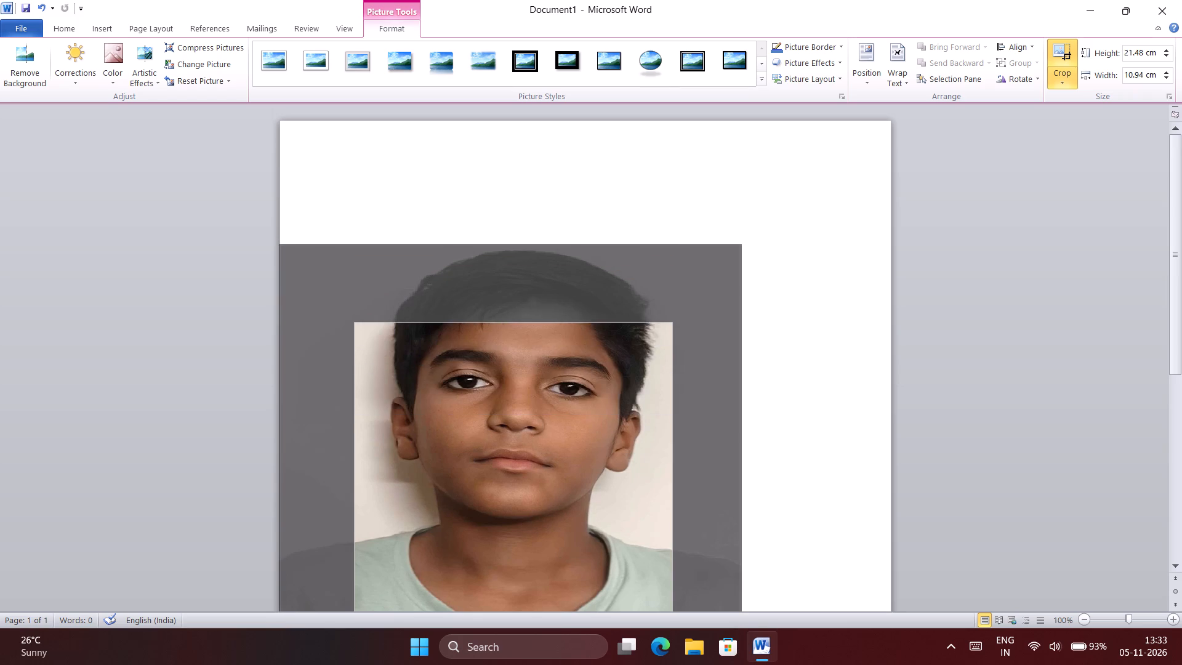
drag(542, 316, 547, 249)
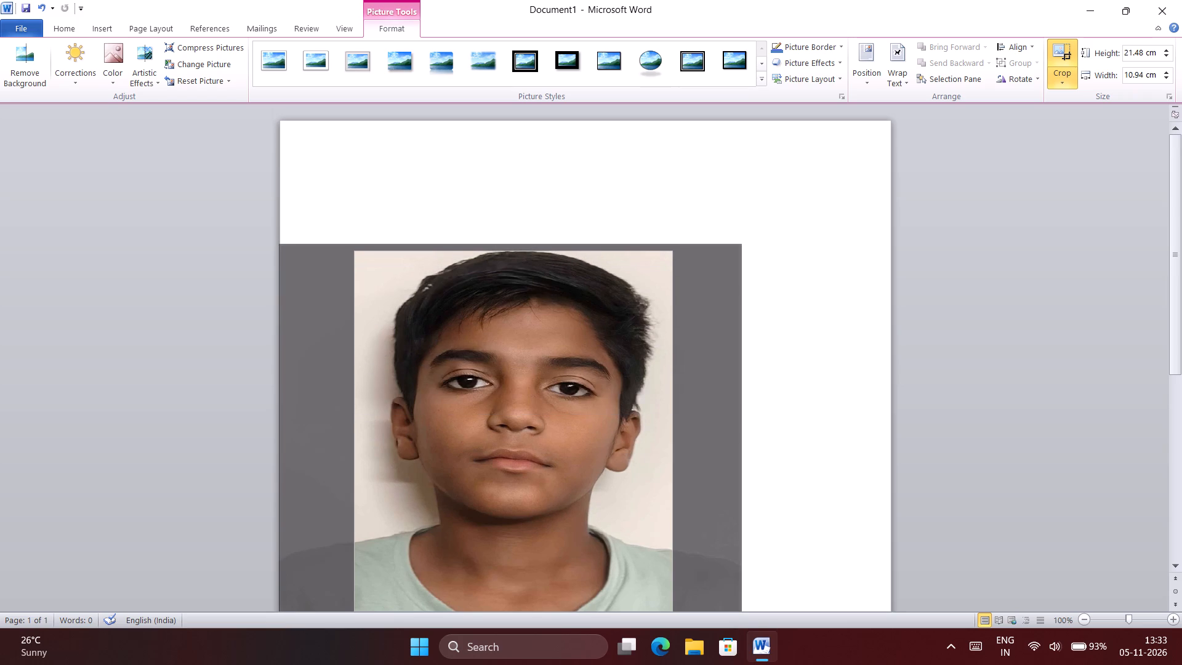
drag(547, 249, 545, 248)
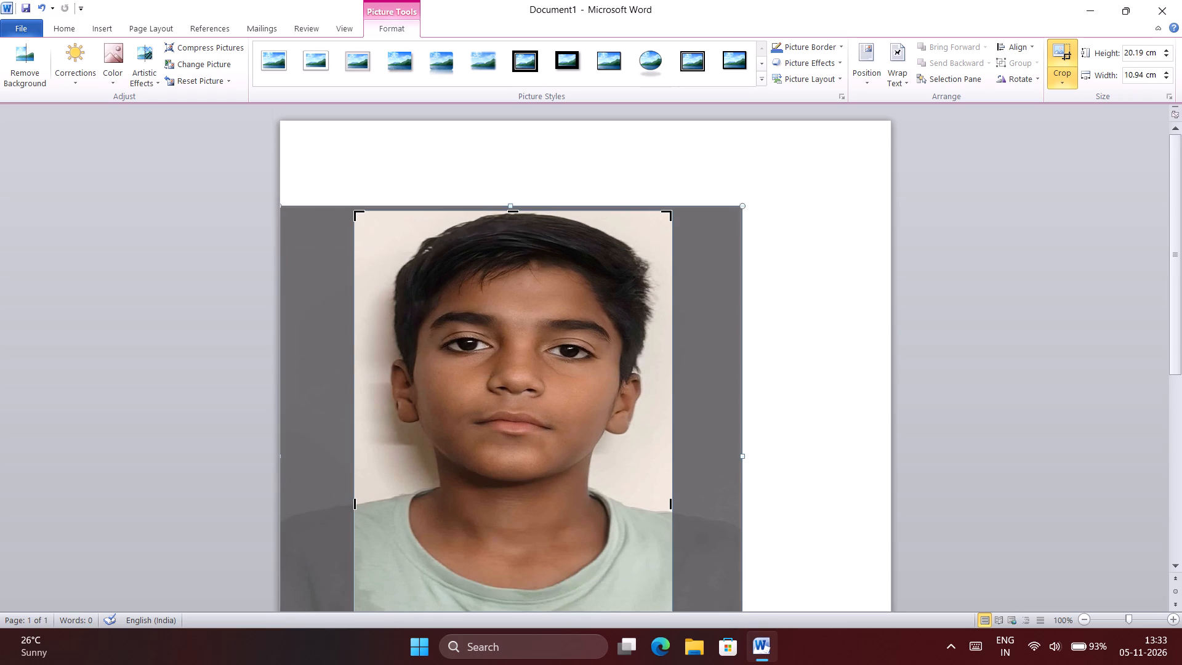
Shrink the image further vertically inside the crop frame by raising its bottom edge well above the frame's bottom.
scroll(544, 387, down, 1)
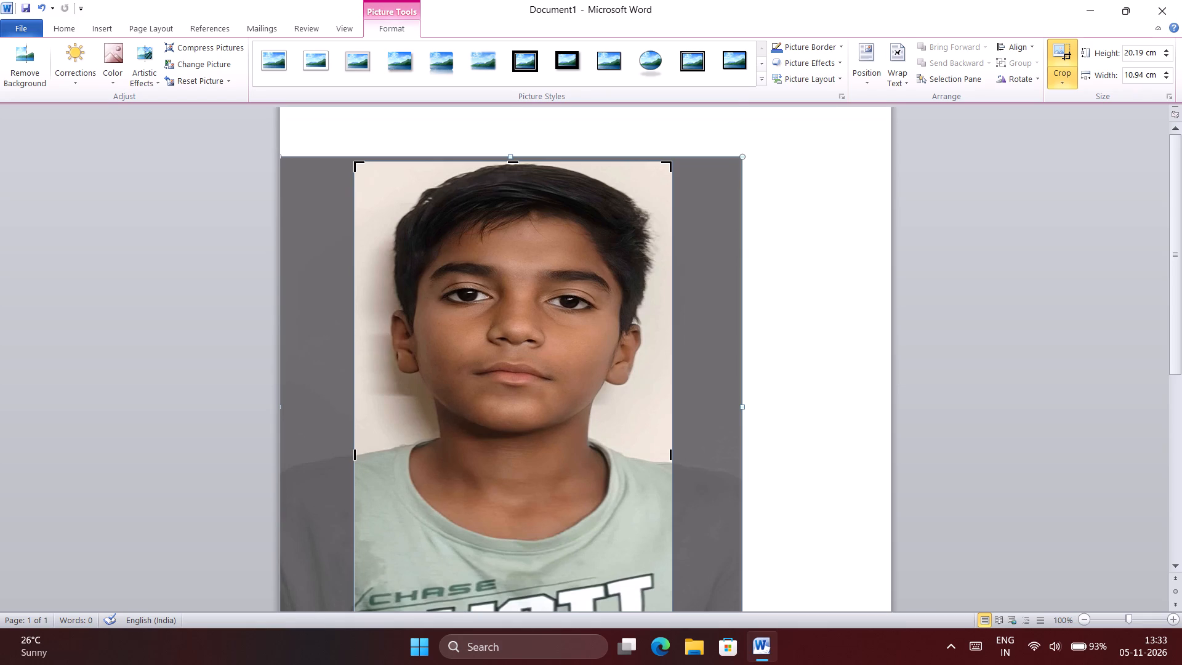
scroll(526, 334, down, 1)
scroll(501, 321, up, 1)
scroll(520, 284, down, 3)
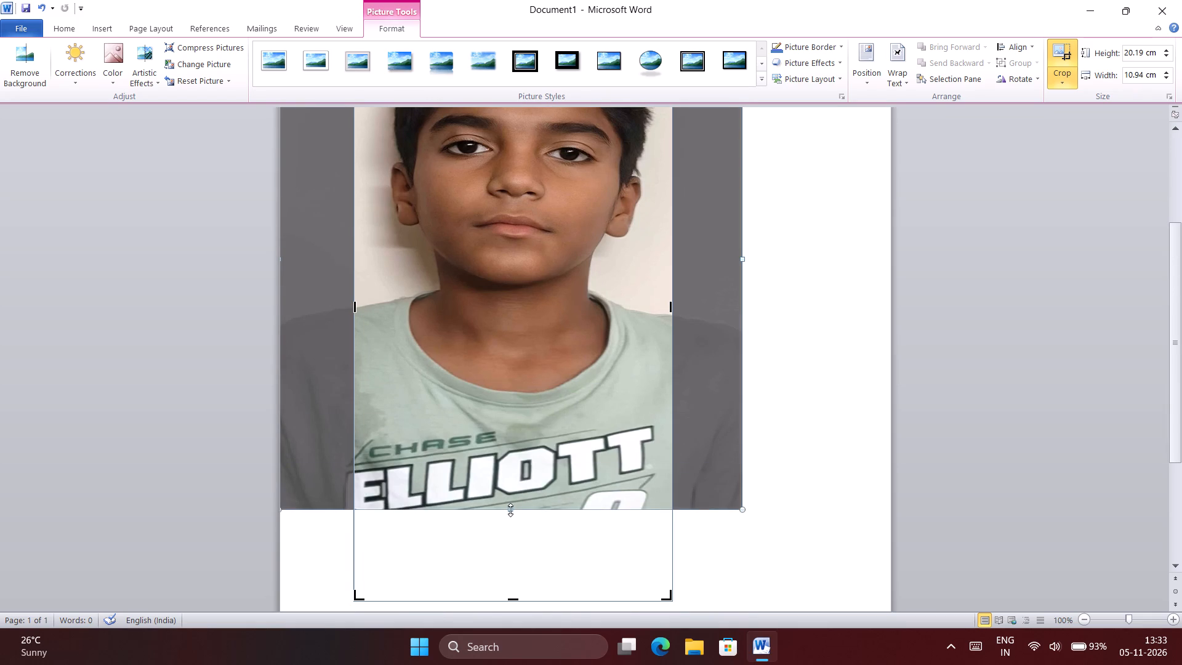
drag(510, 509, 600, 329)
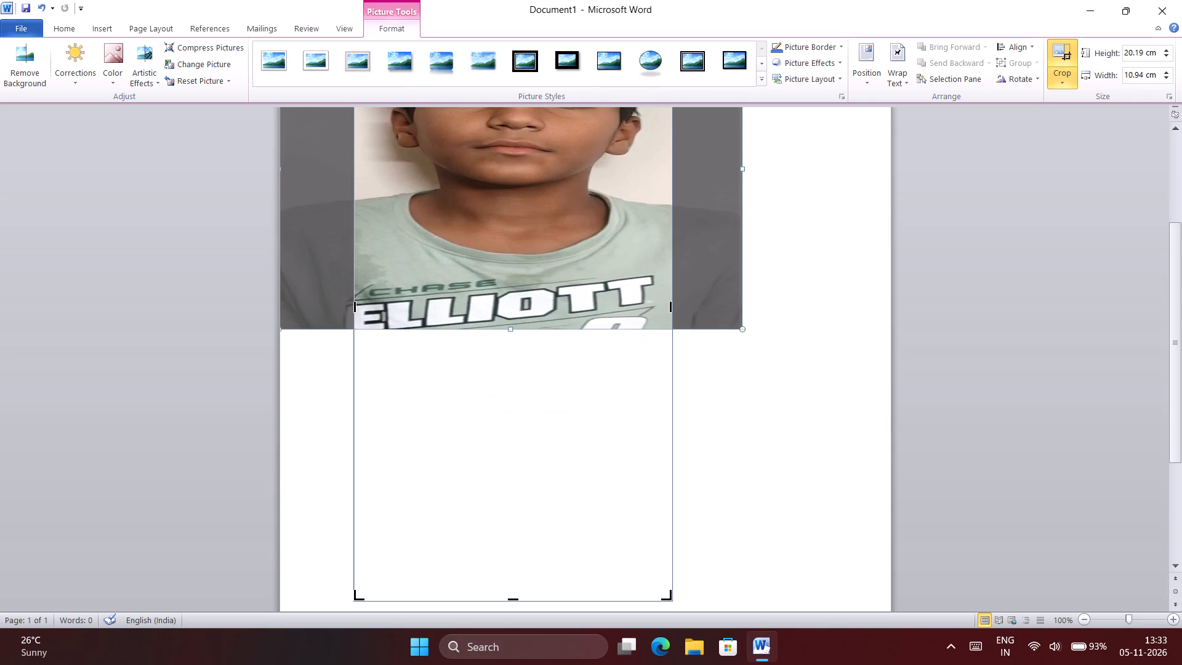
Tighten the crop slightly on both sides of the portrait to a width of about 10.18 cm.
scroll(542, 230, up, 4)
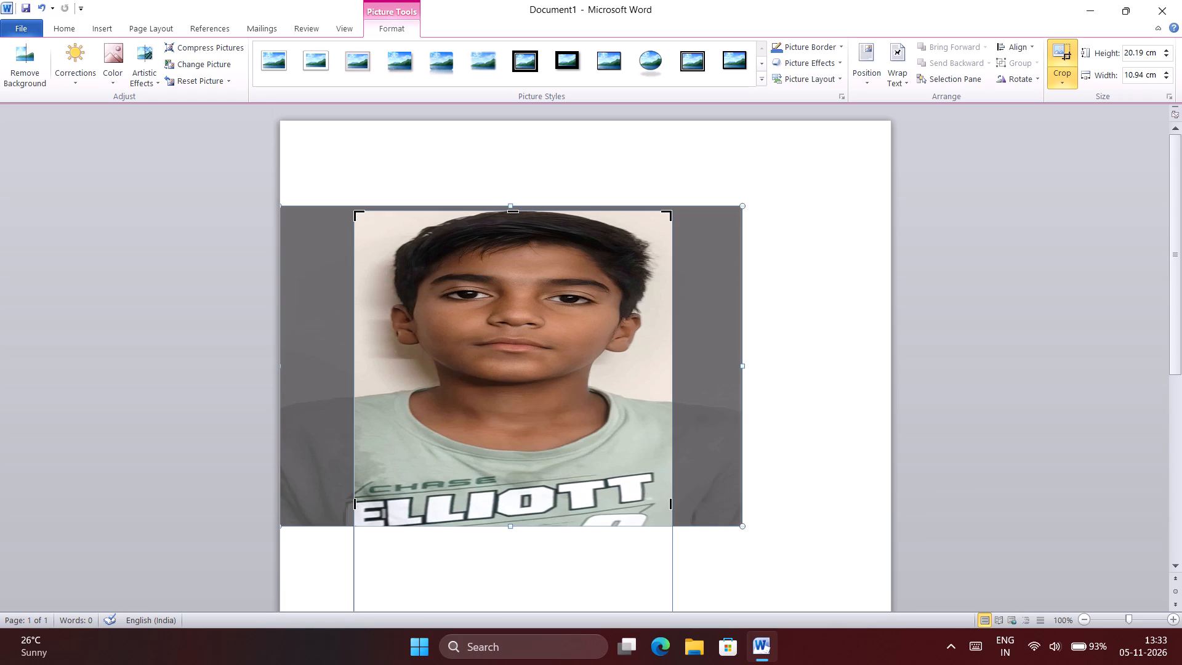
drag(670, 504, 648, 503)
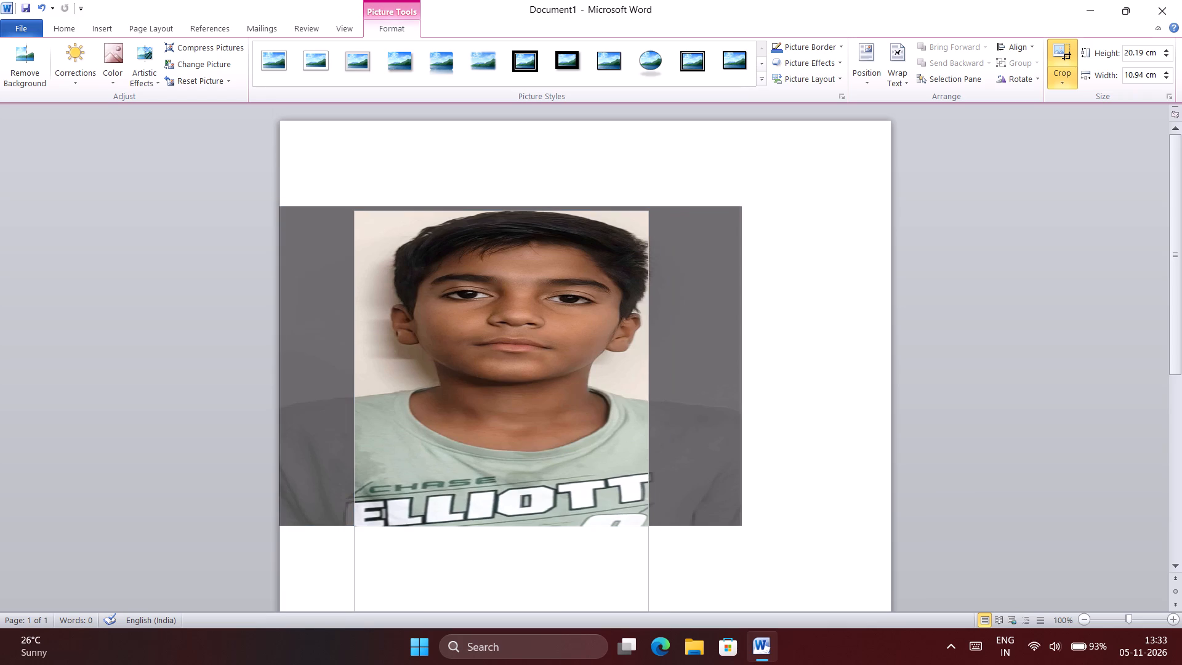
drag(648, 503, 662, 509)
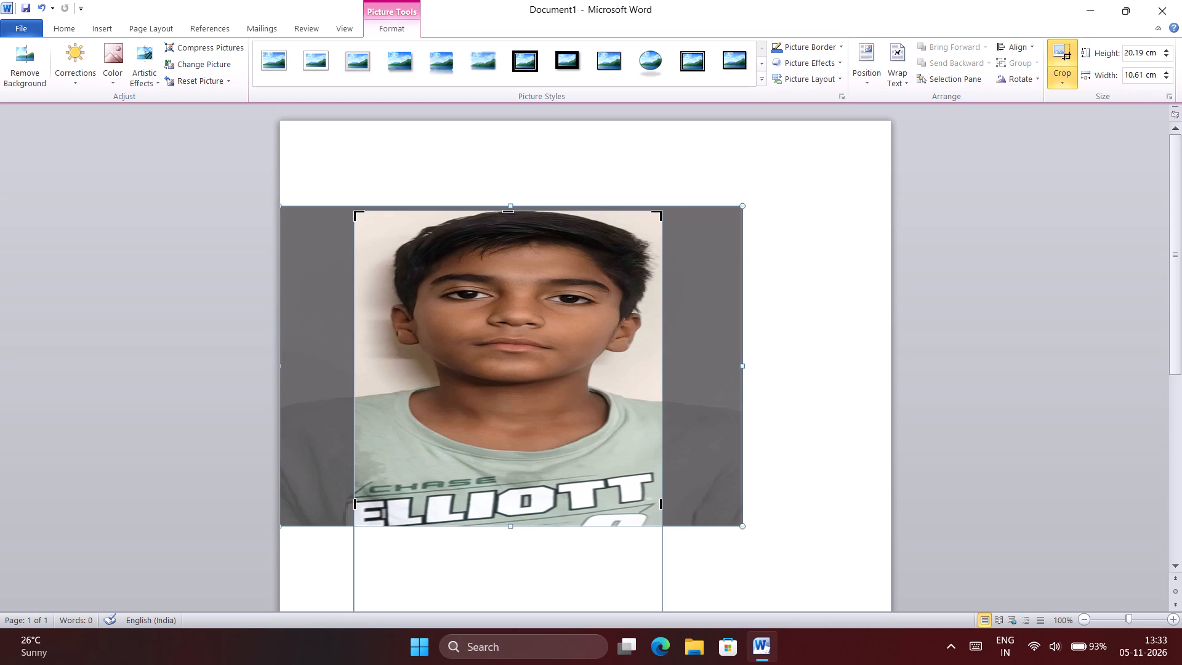
drag(355, 502, 355, 501)
drag(355, 501, 374, 504)
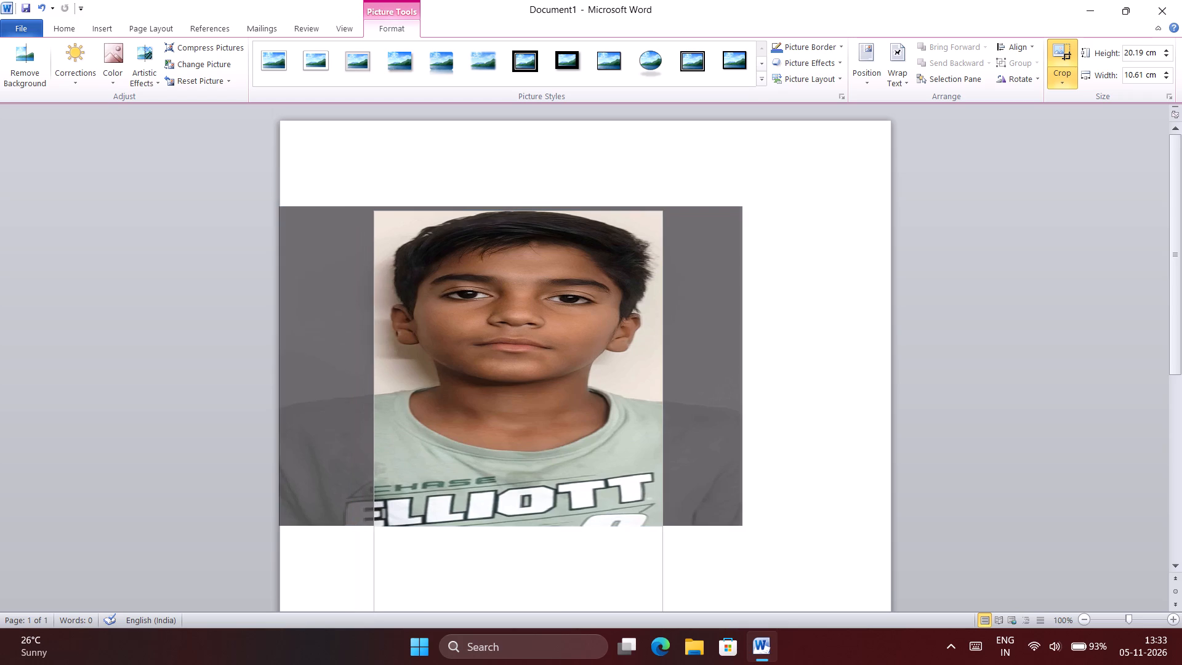
drag(374, 504, 366, 504)
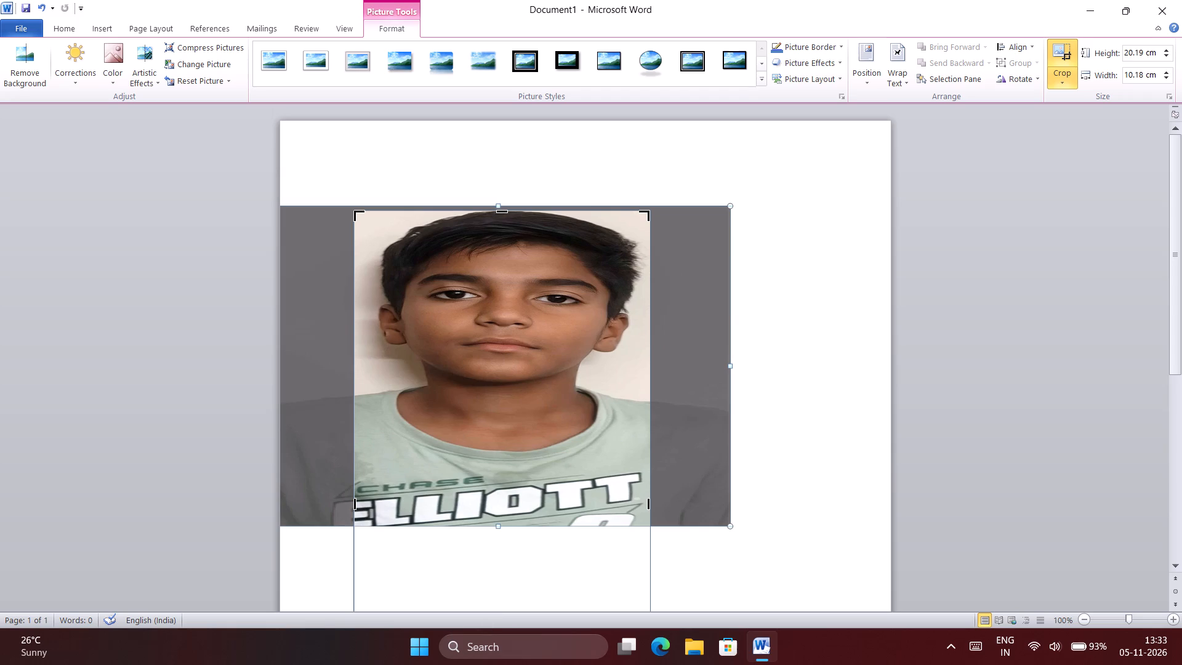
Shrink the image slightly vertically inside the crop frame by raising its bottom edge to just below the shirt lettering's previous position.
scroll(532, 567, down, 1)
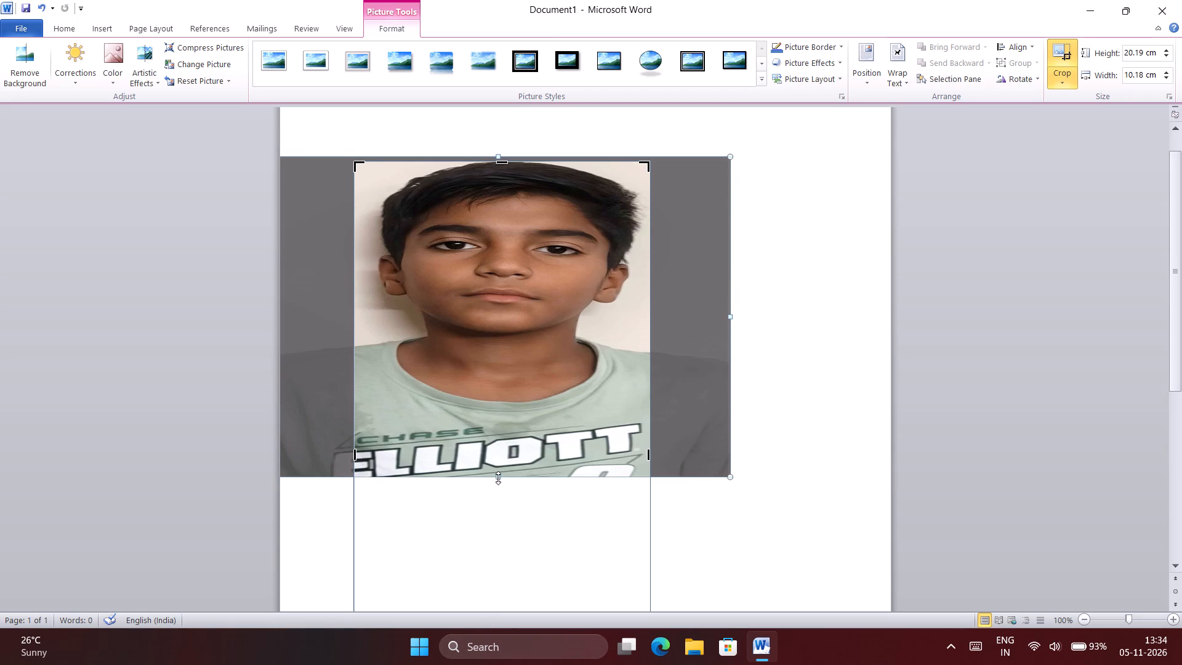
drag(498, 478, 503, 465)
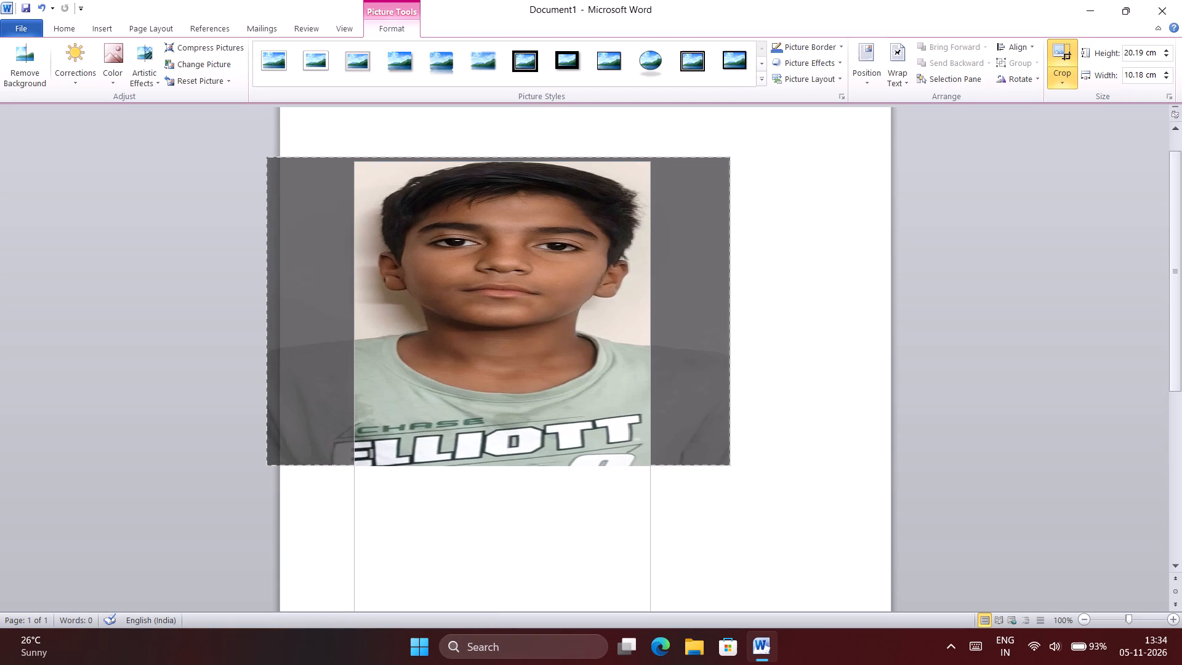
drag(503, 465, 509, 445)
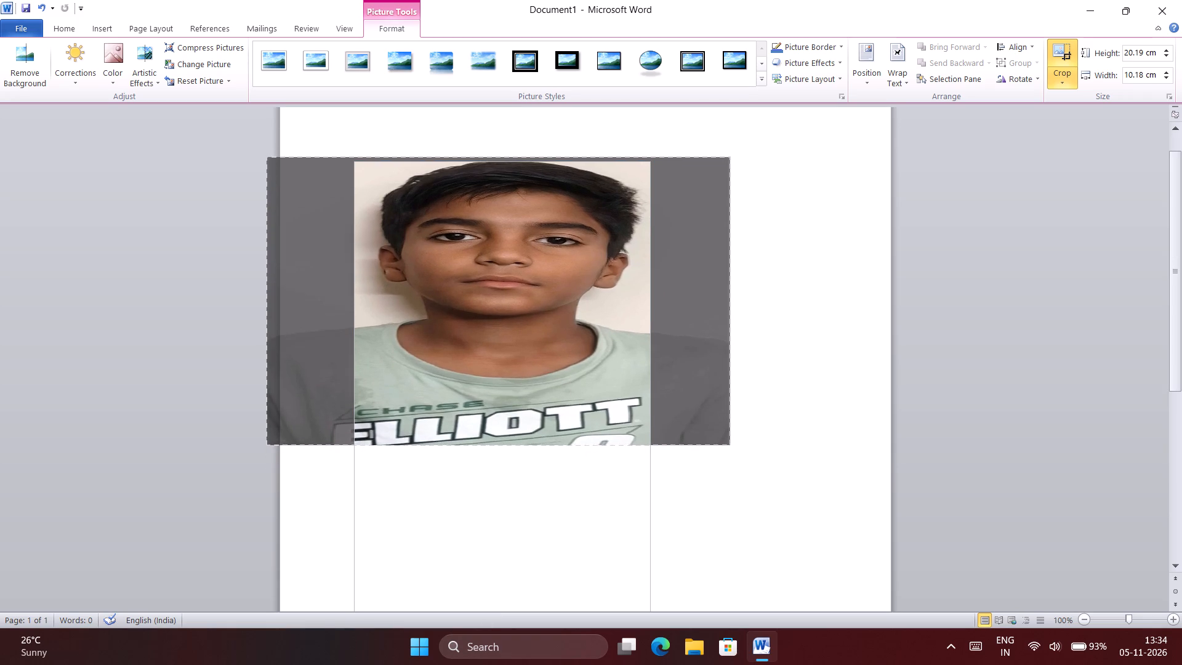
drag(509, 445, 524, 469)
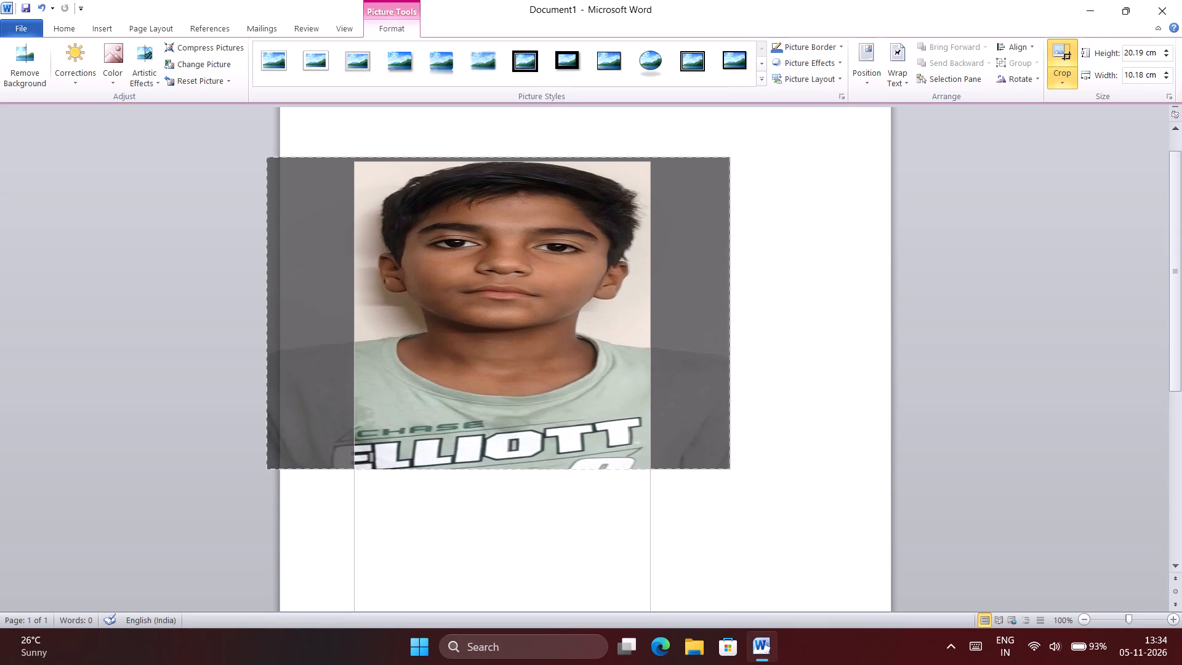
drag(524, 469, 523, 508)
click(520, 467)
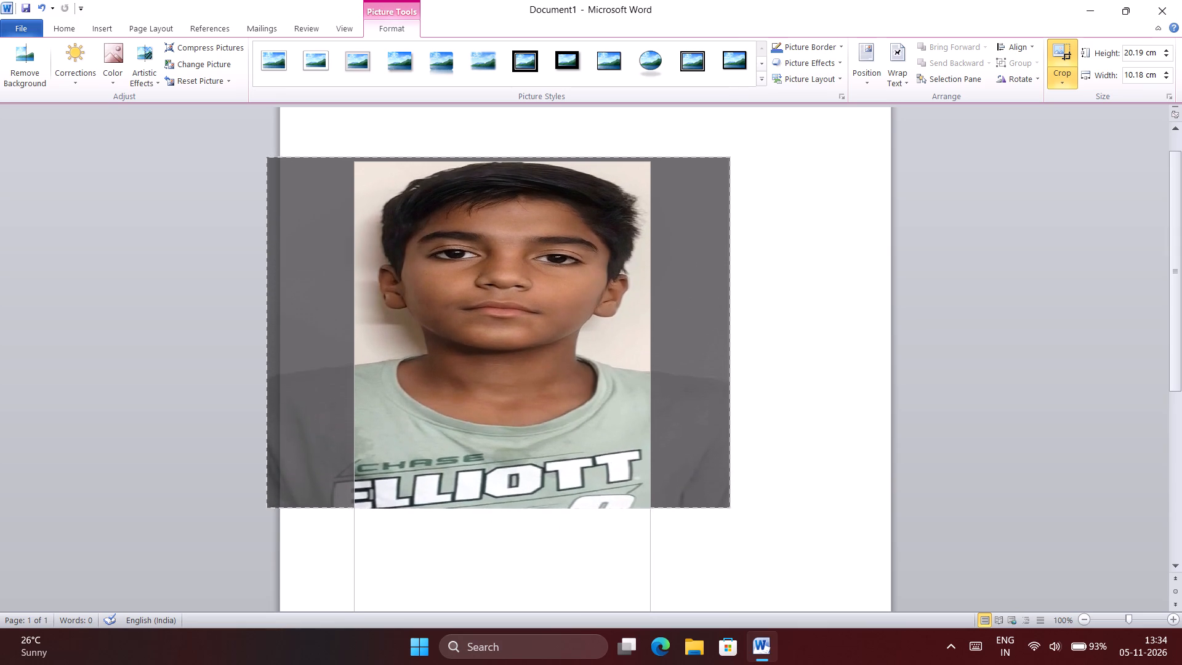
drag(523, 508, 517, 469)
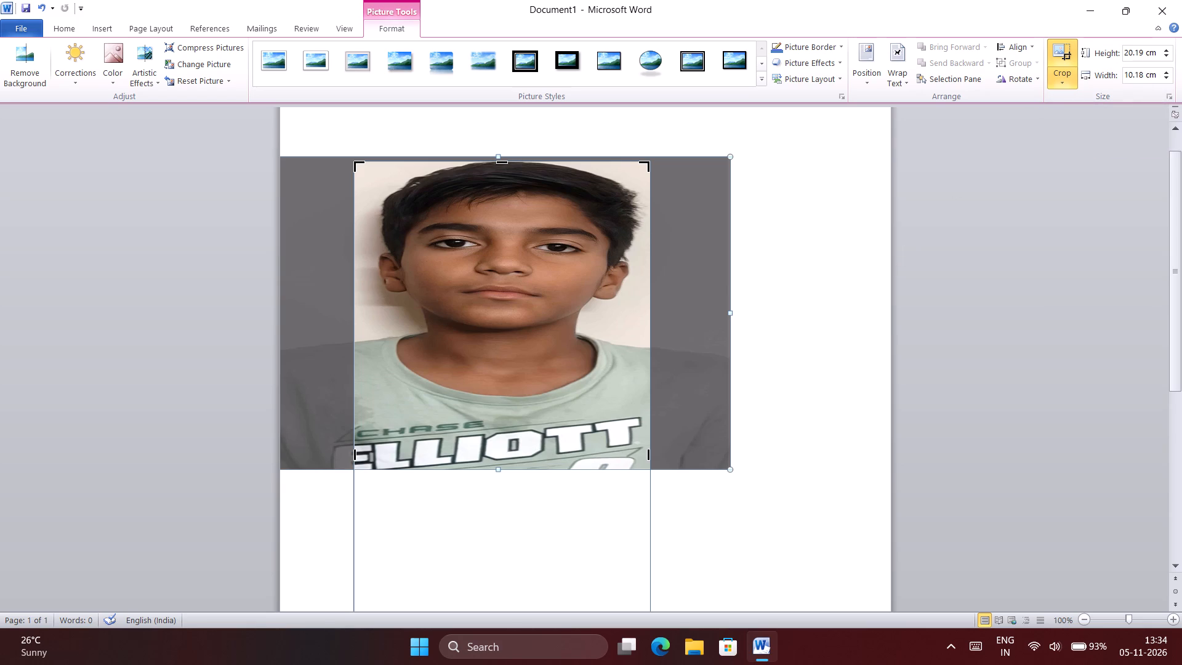
Tighten the crop on both sides of the portrait to a width of about 7.49 cm.
drag(650, 451, 597, 433)
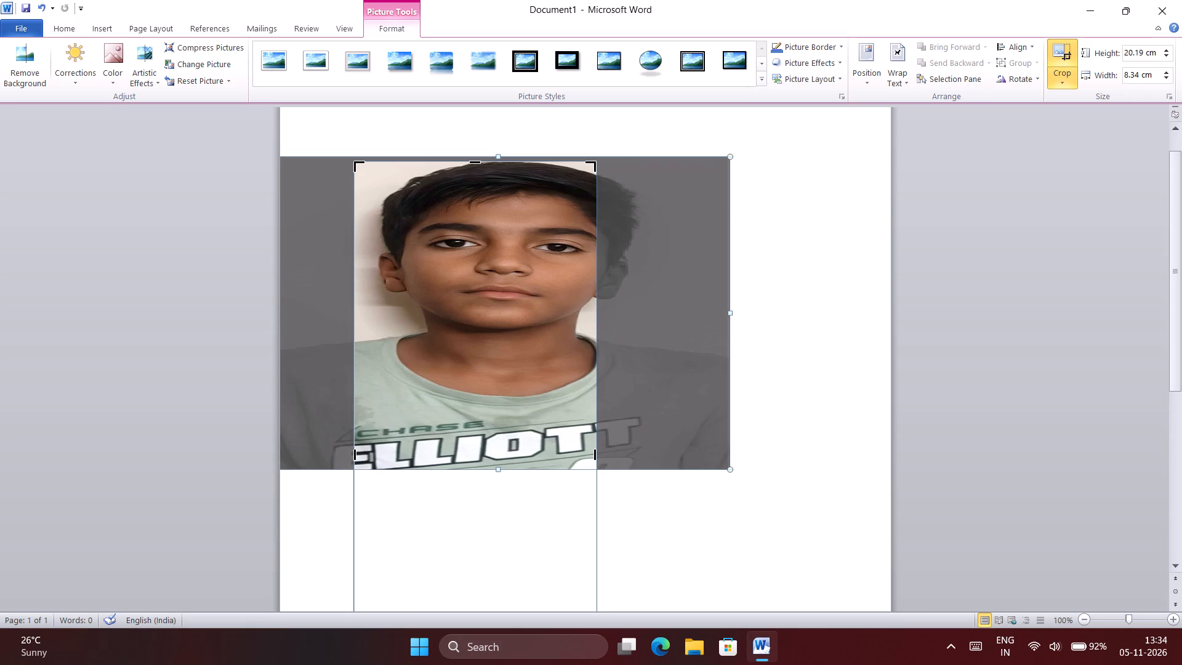
drag(355, 451, 366, 451)
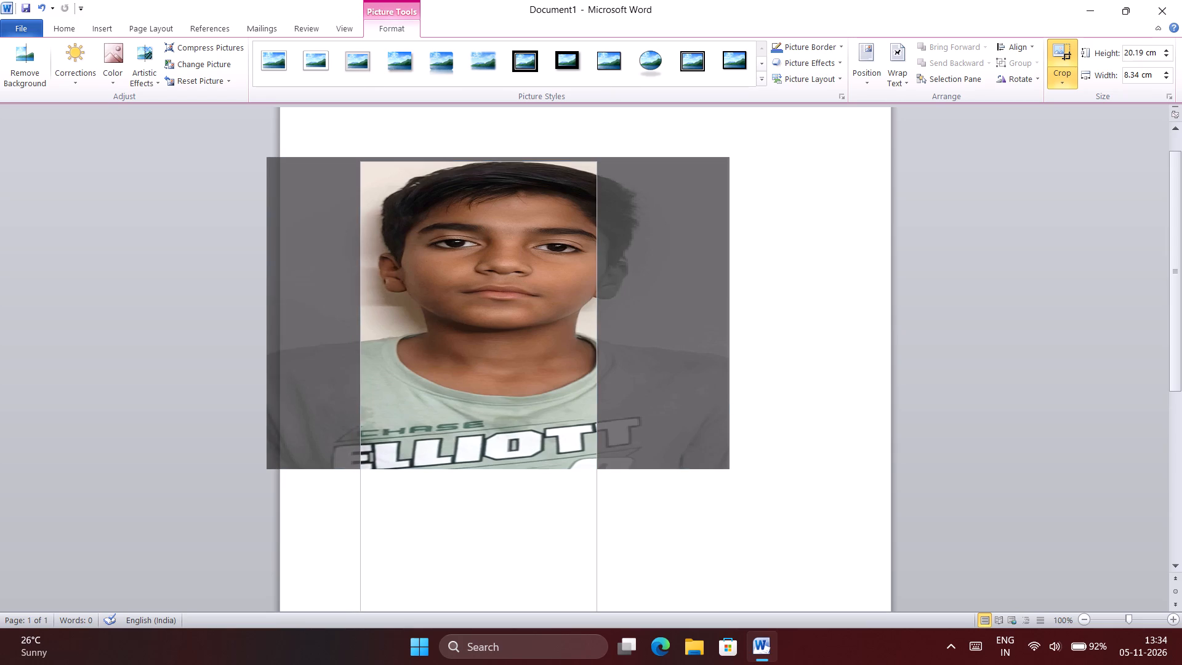
drag(366, 451, 401, 448)
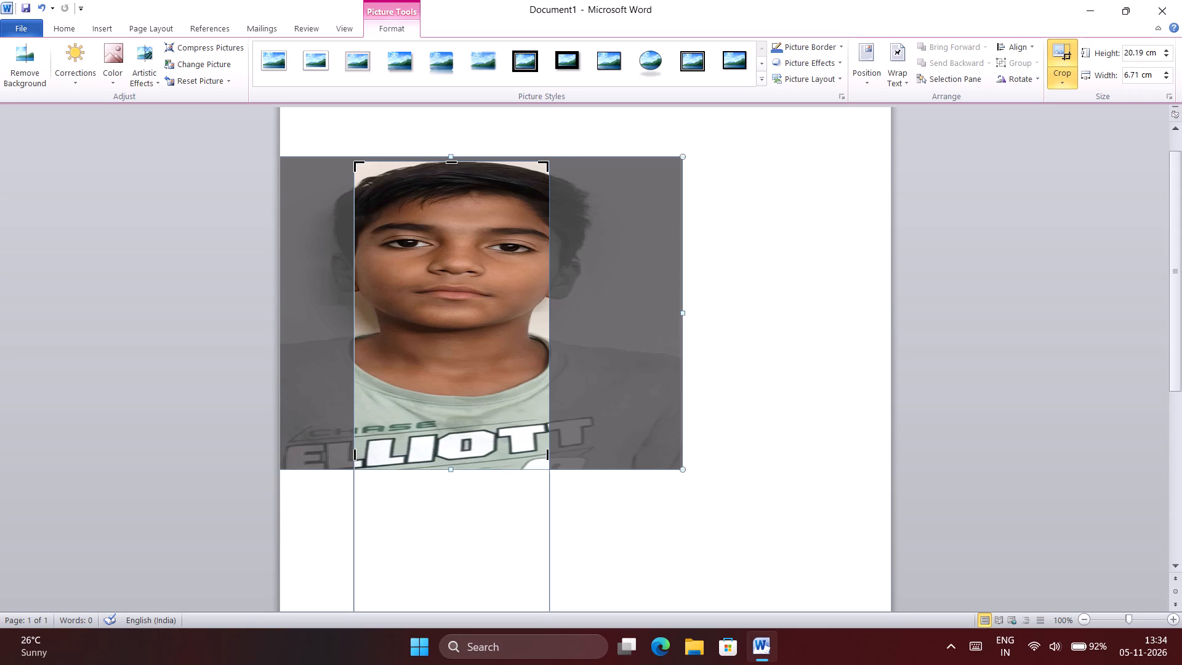
drag(355, 457, 334, 453)
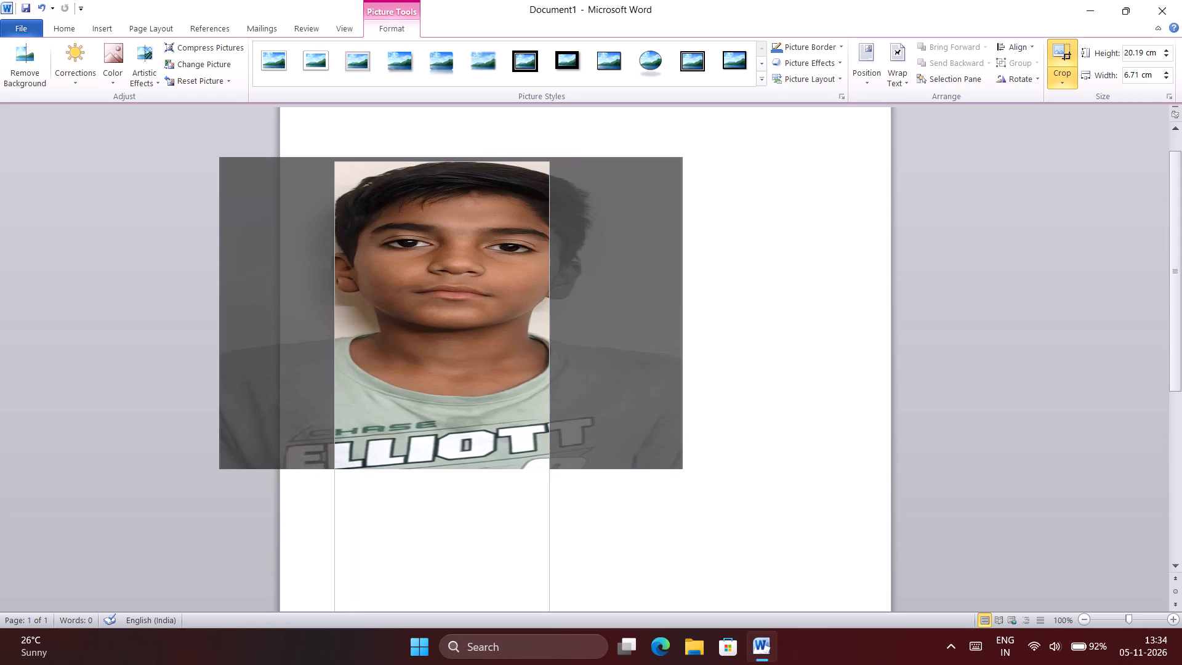
drag(334, 453, 331, 461)
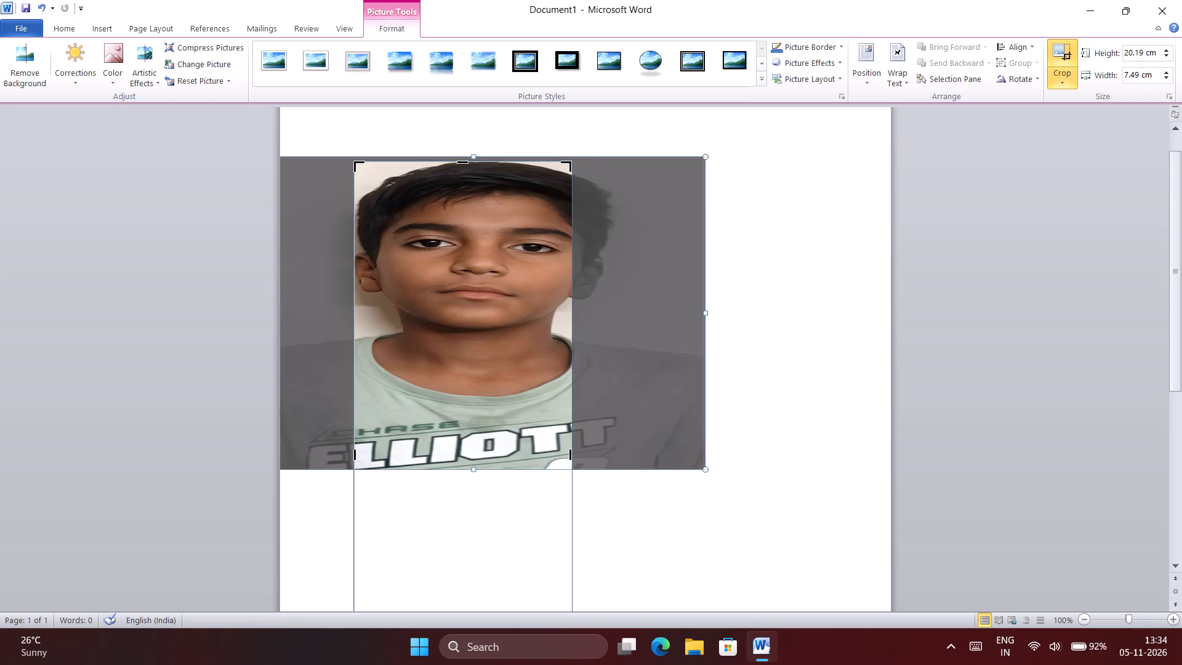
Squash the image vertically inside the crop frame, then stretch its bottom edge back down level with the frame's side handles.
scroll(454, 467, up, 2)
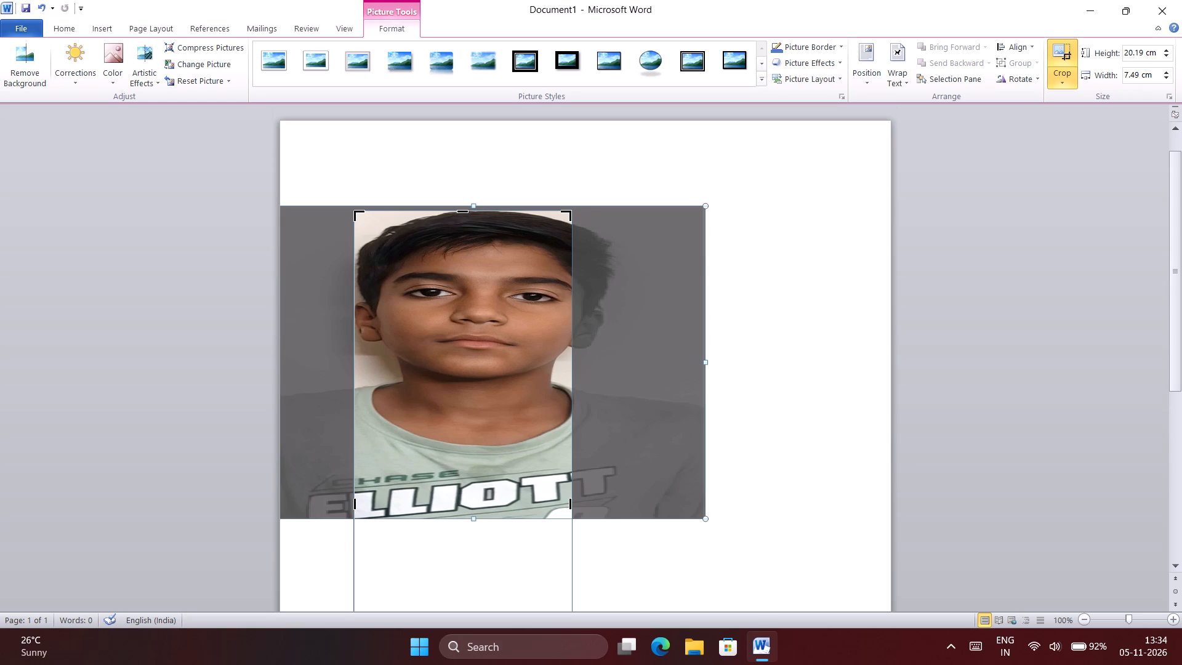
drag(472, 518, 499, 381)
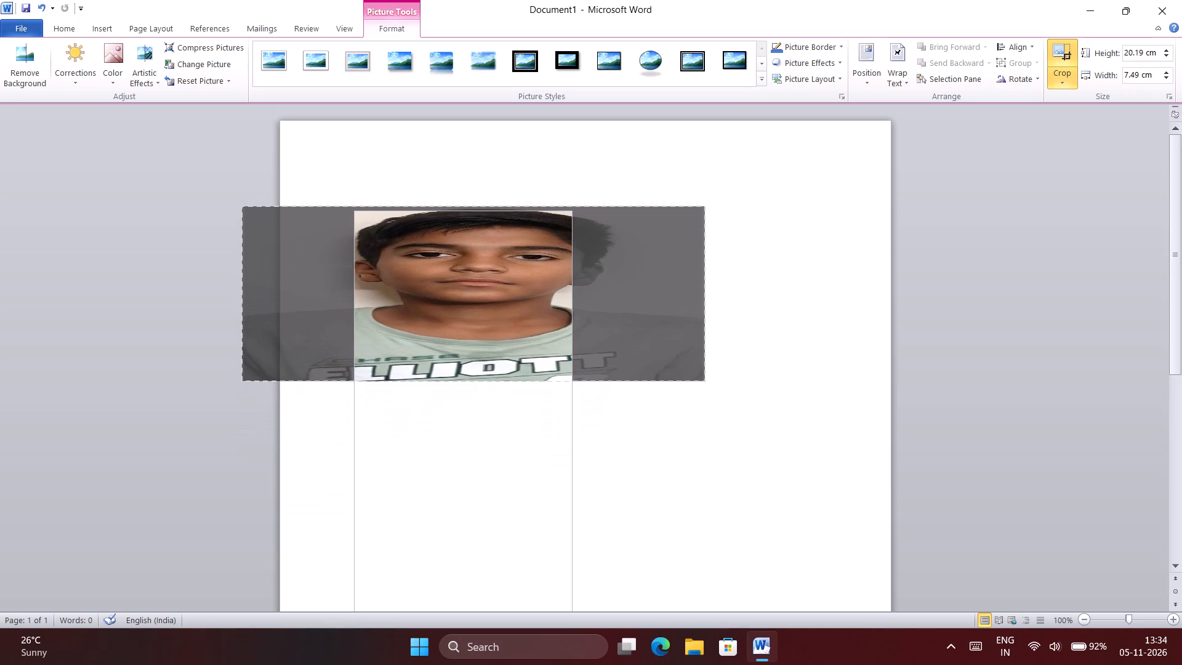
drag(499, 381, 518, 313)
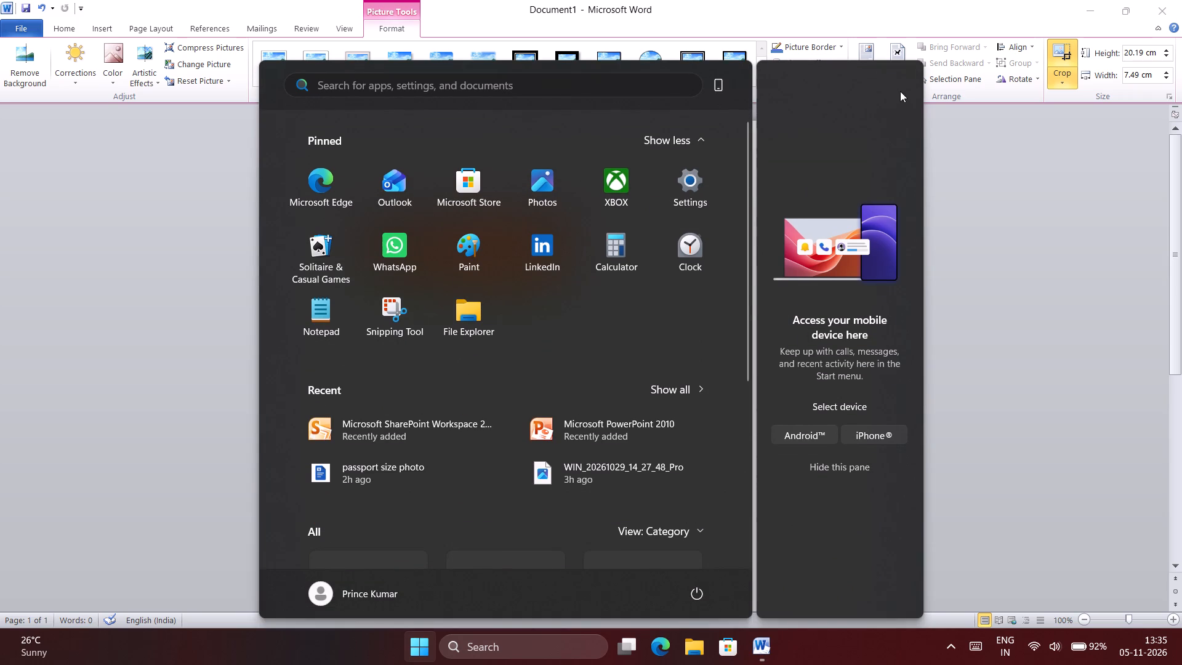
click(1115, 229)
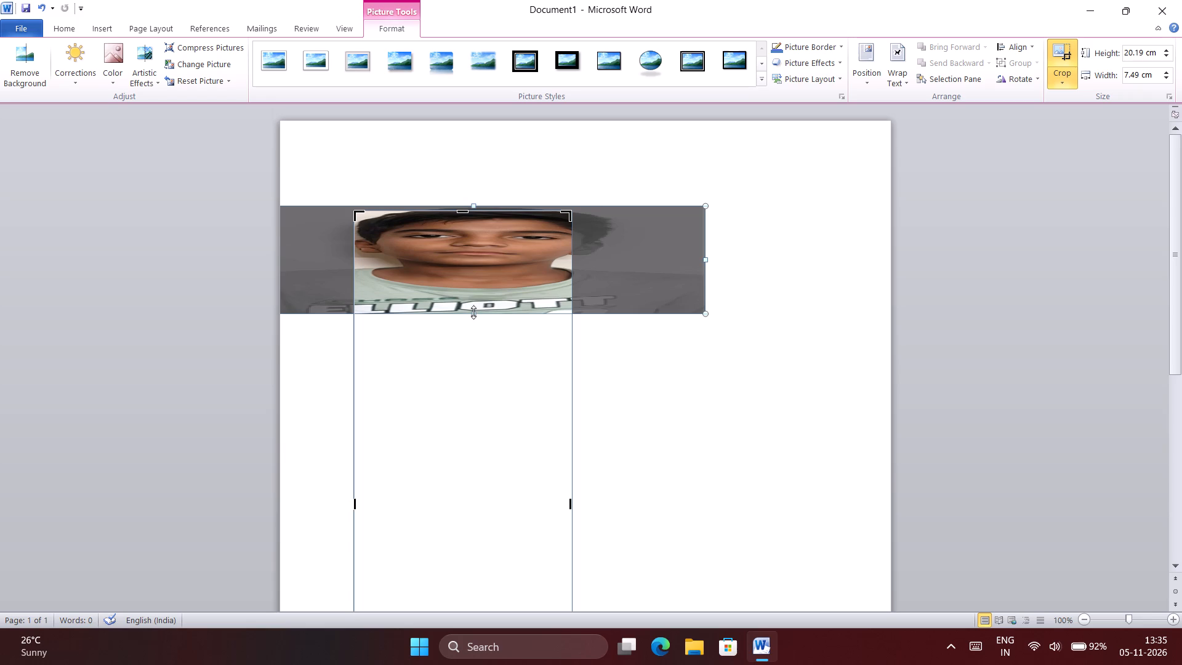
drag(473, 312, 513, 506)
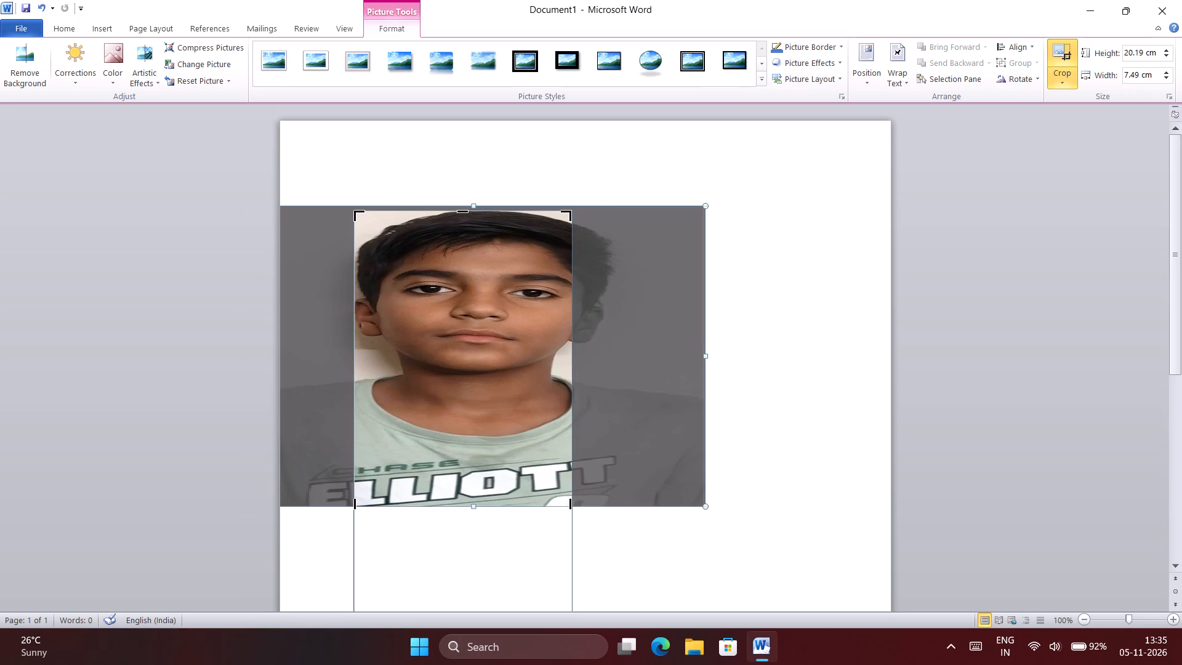
Narrow the image inside the crop frame from its right edge and reposition it so the head is centred in the frame.
drag(706, 357, 661, 368)
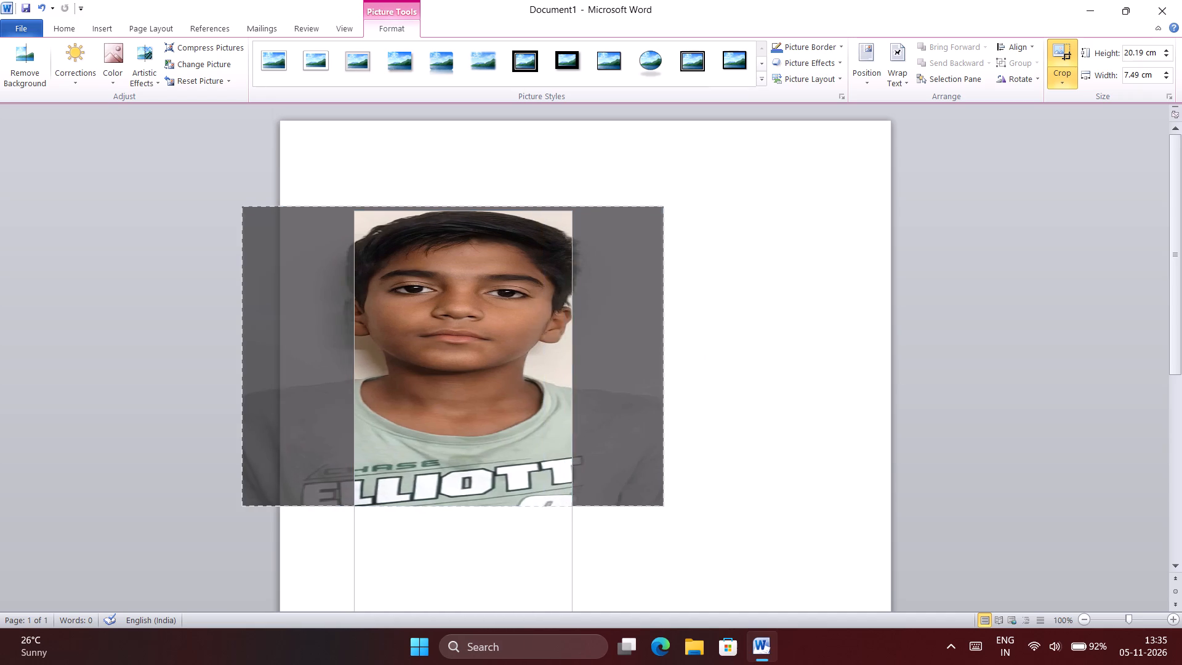
drag(661, 368, 562, 379)
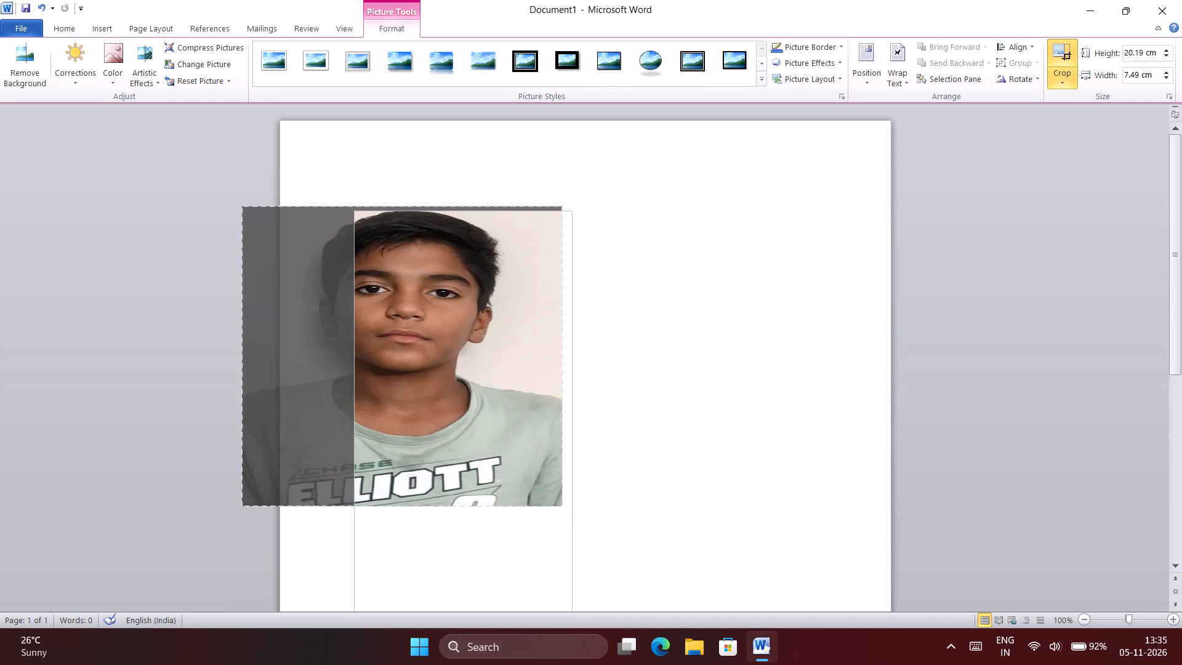
drag(562, 379, 568, 379)
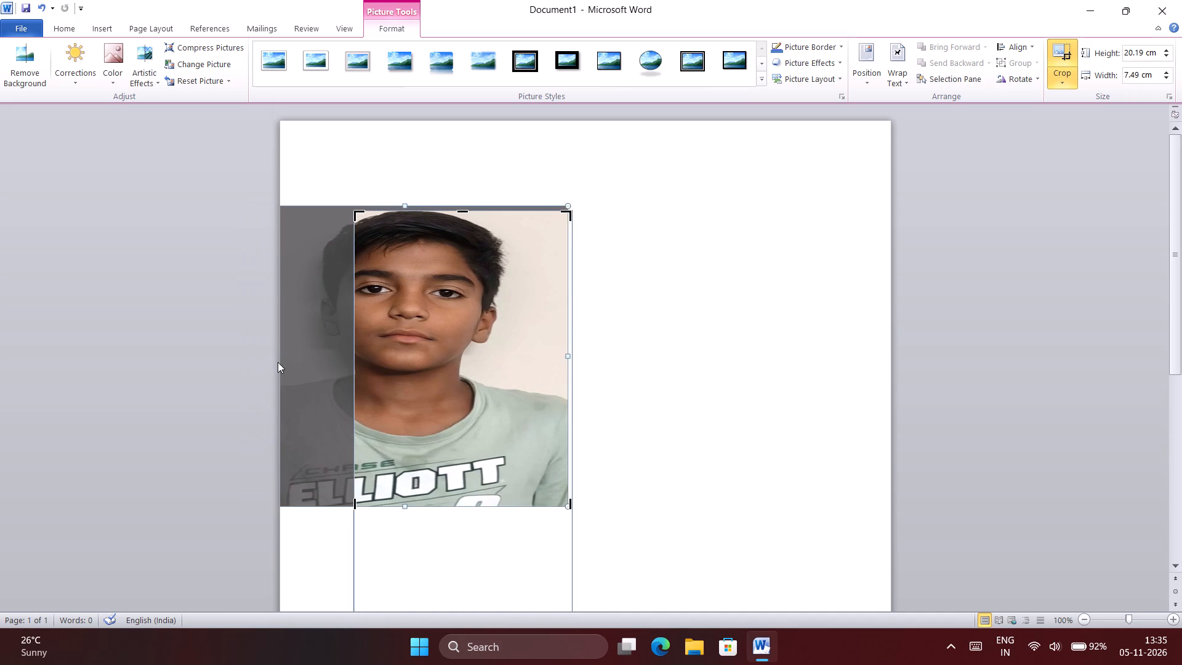
drag(371, 337, 425, 353)
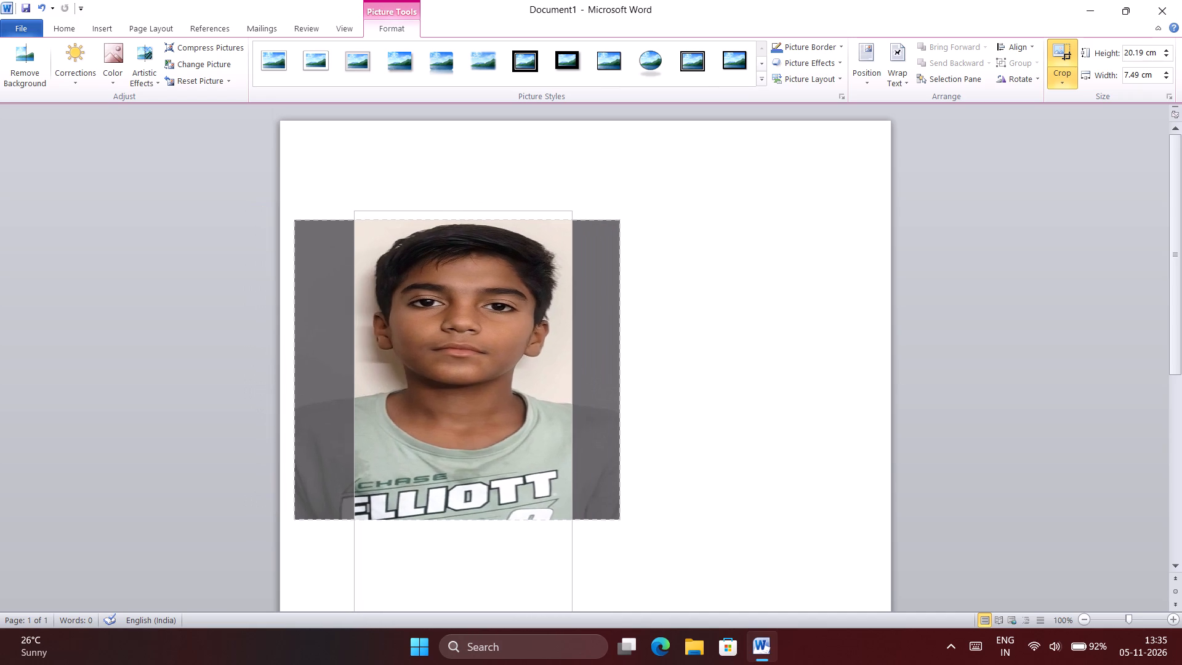
drag(425, 353, 419, 352)
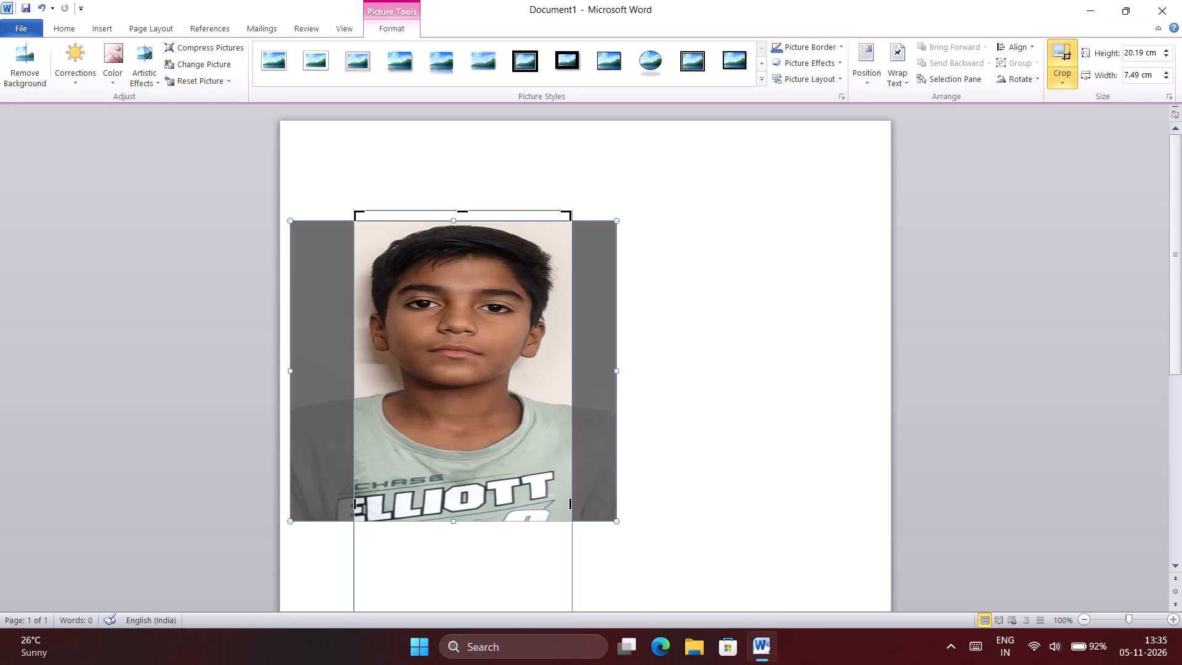
drag(479, 241, 489, 241)
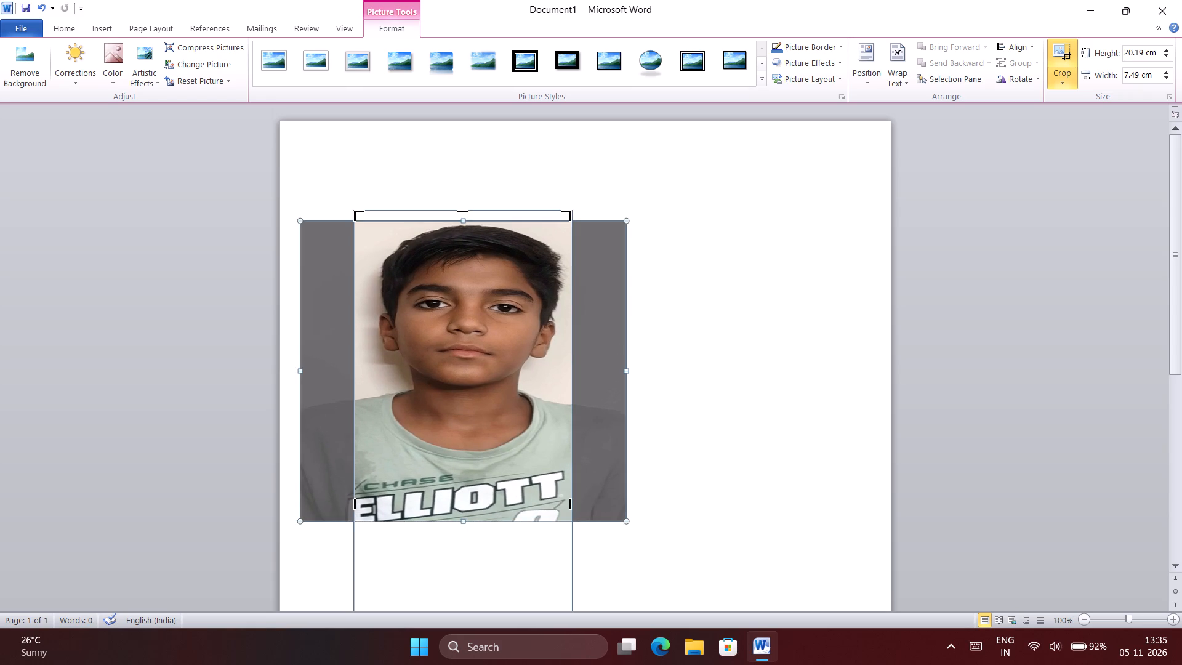
Shrink the image further from both sides and the bottom so the head and both shoulders fit the crop frame's width.
drag(300, 372, 347, 368)
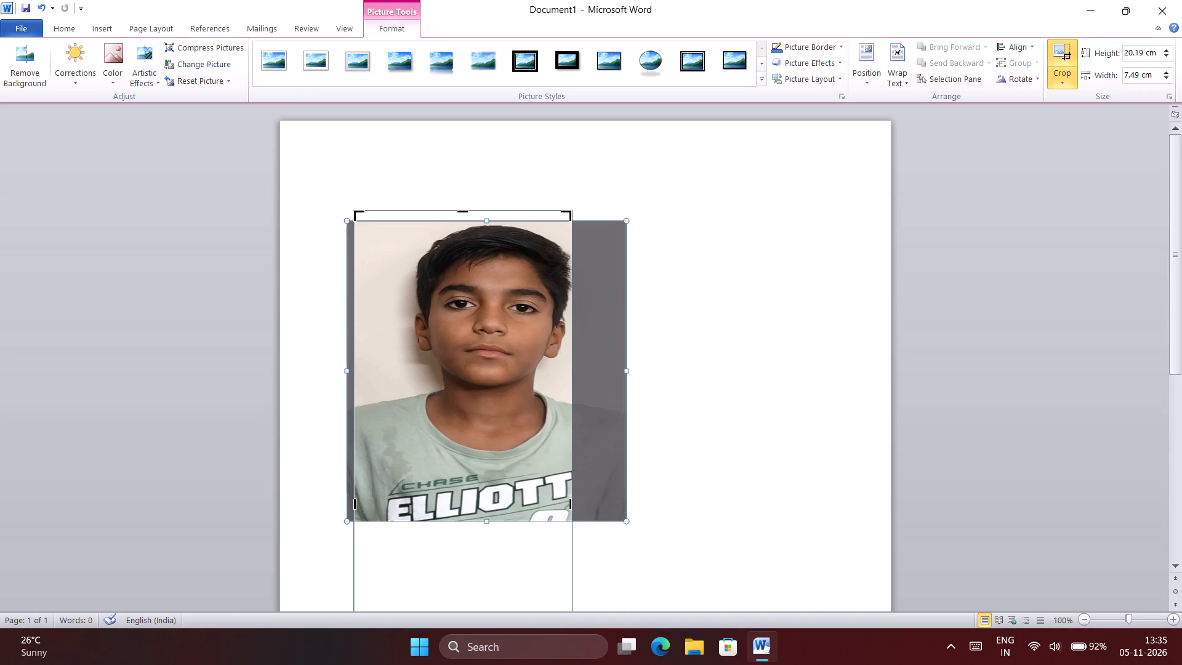
drag(625, 372, 589, 379)
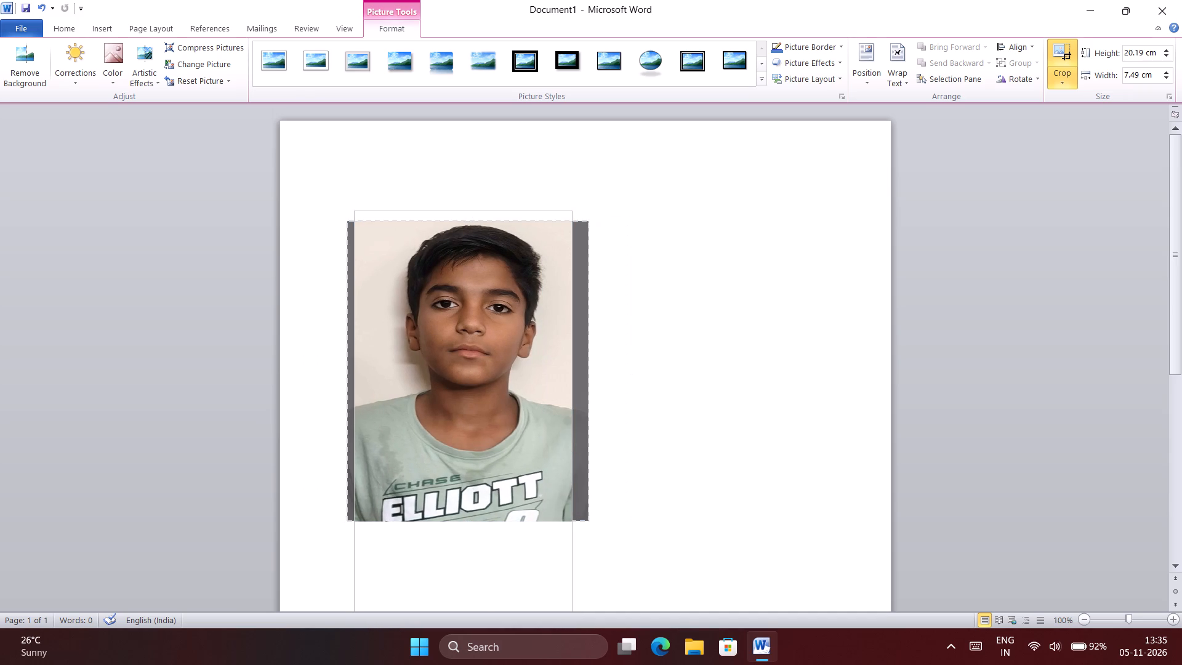
drag(589, 379, 584, 379)
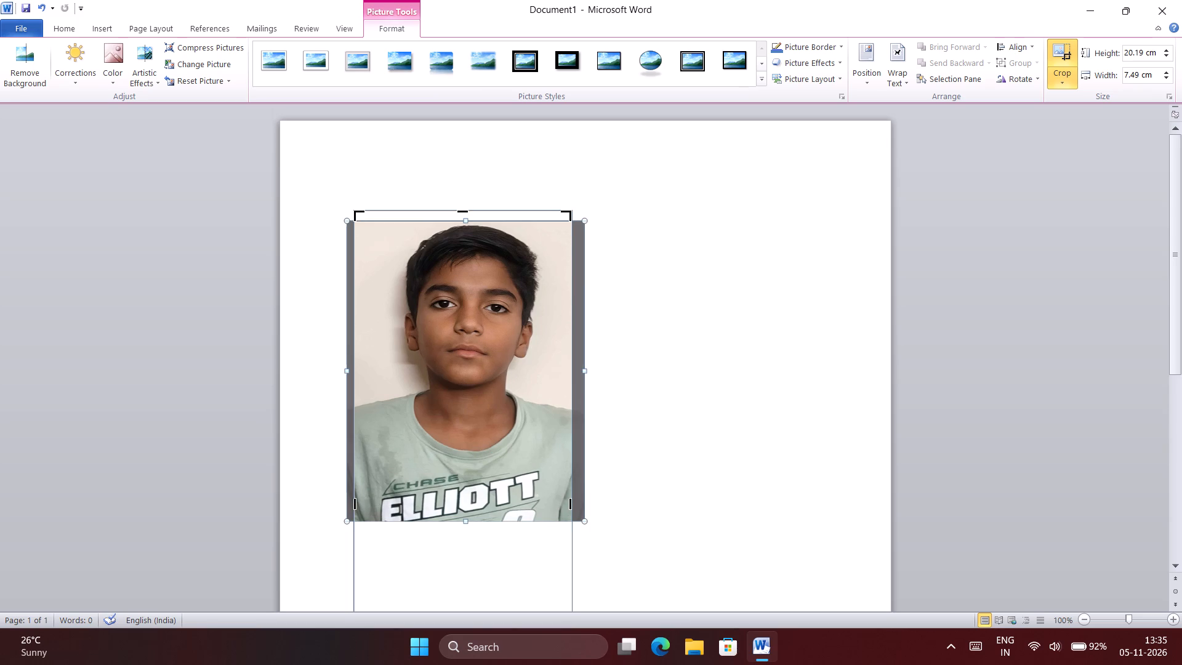
drag(465, 523, 497, 441)
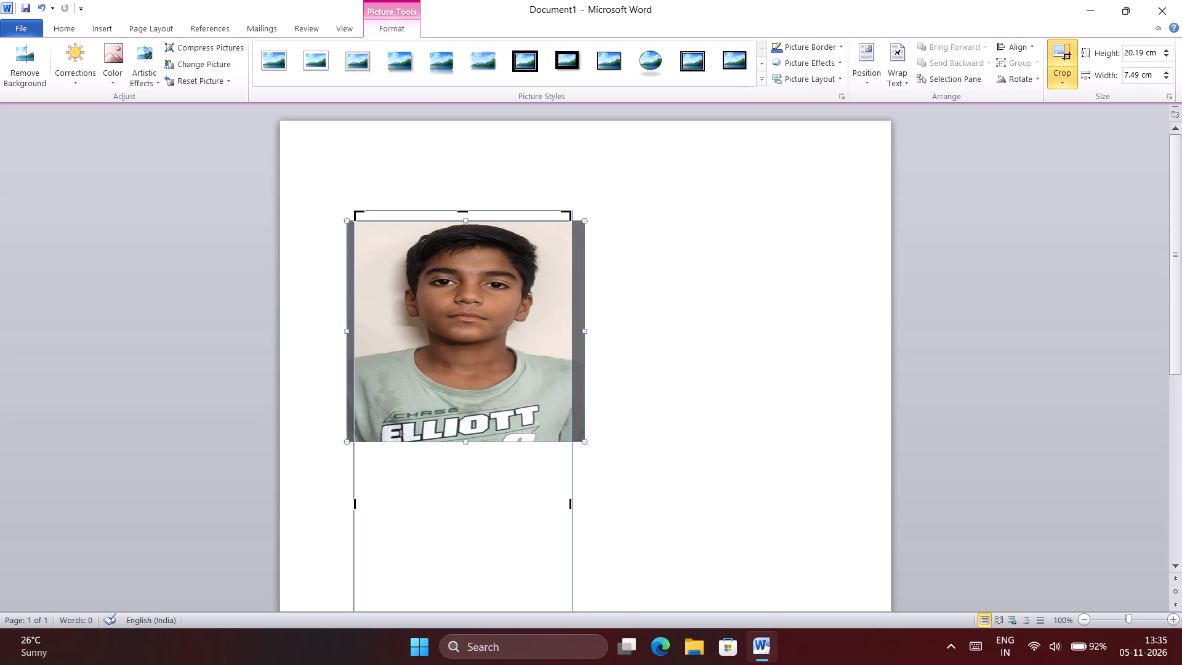
Crop the empty bottom of the frame up to the top of the large shirt lettering, for a height of about 7.07 cm.
scroll(465, 547, down, 7)
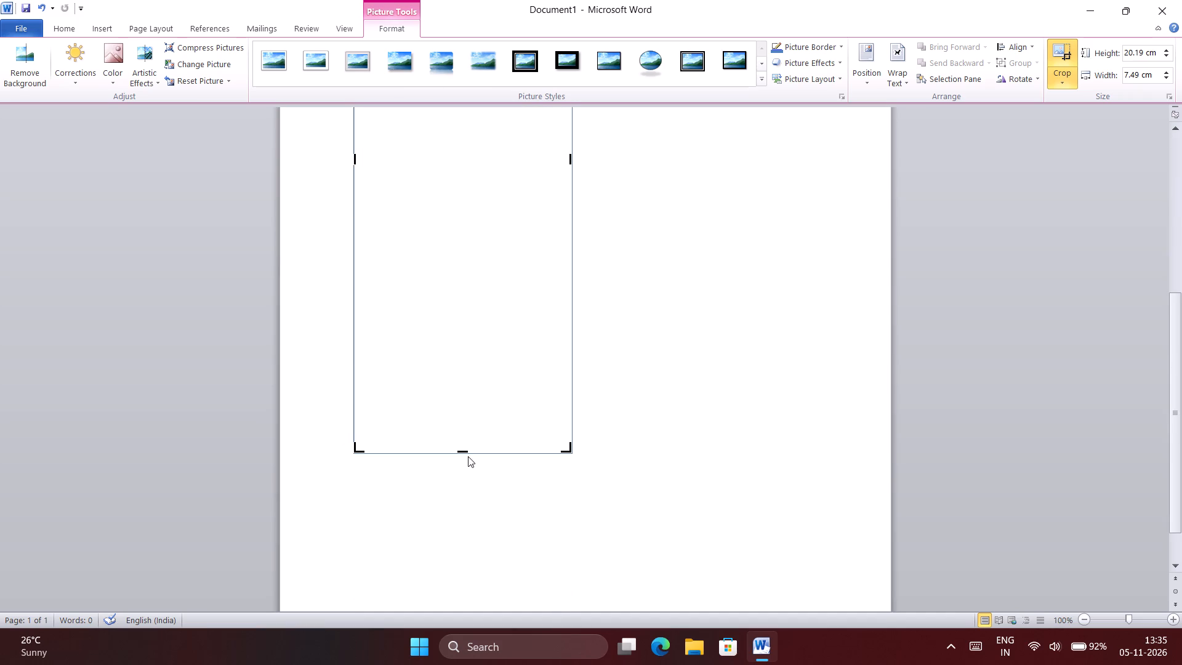
drag(465, 451, 536, 204)
scroll(497, 246, up, 5)
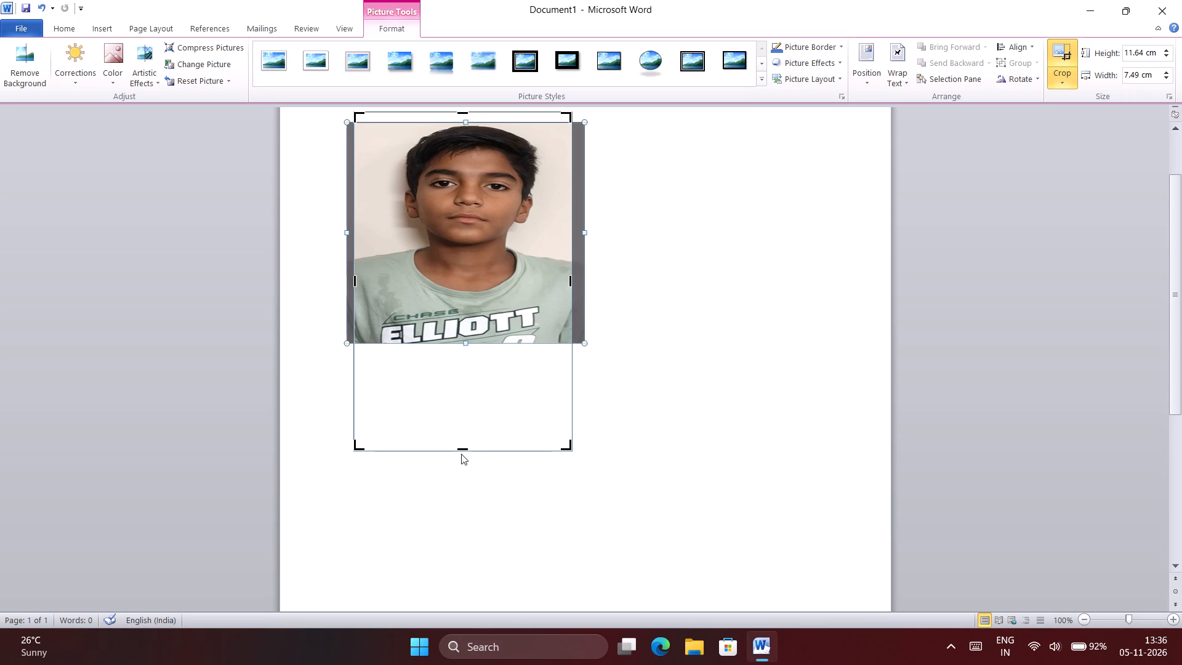
drag(461, 449, 483, 382)
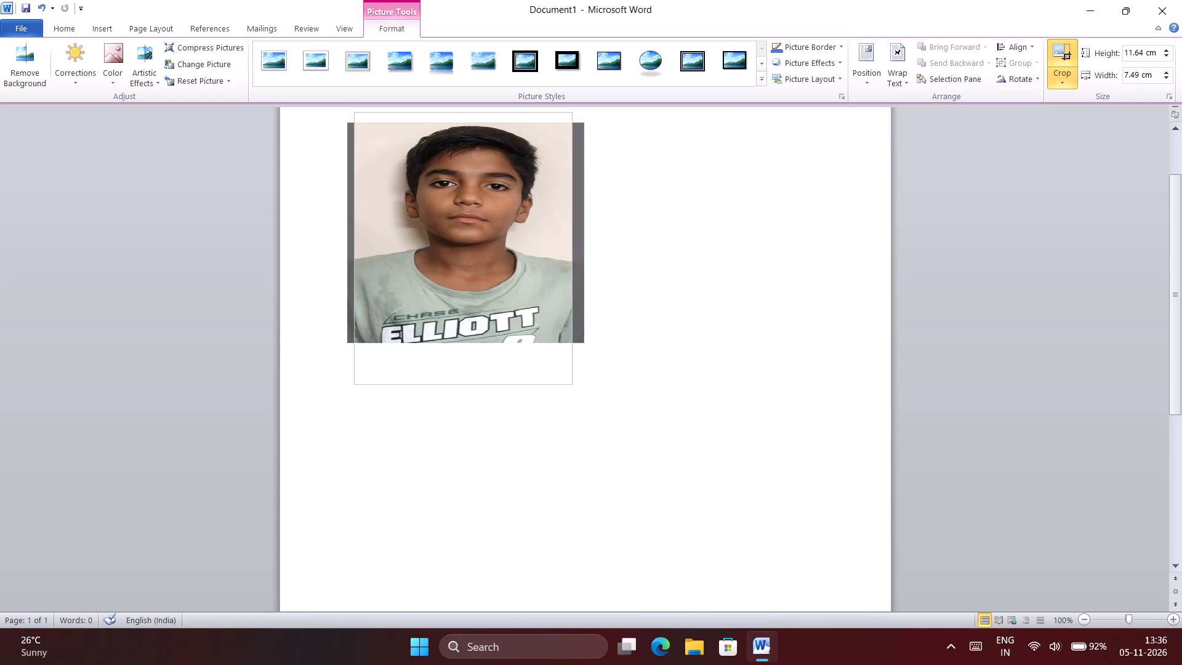
drag(483, 382, 484, 371)
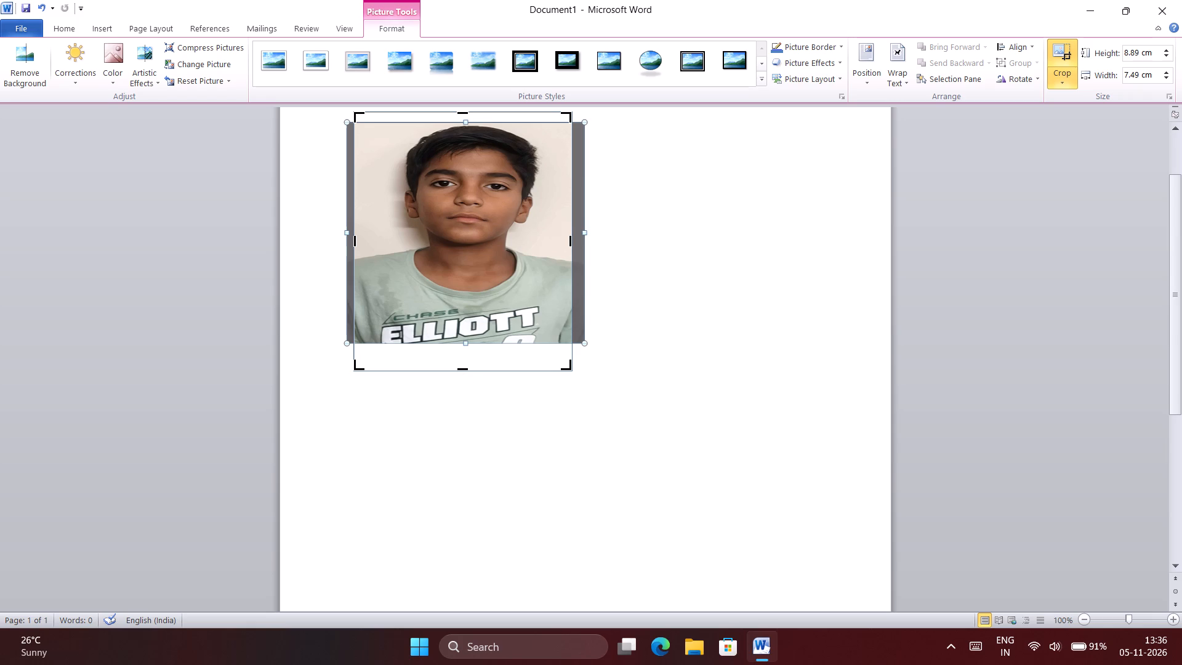
drag(462, 370, 464, 318)
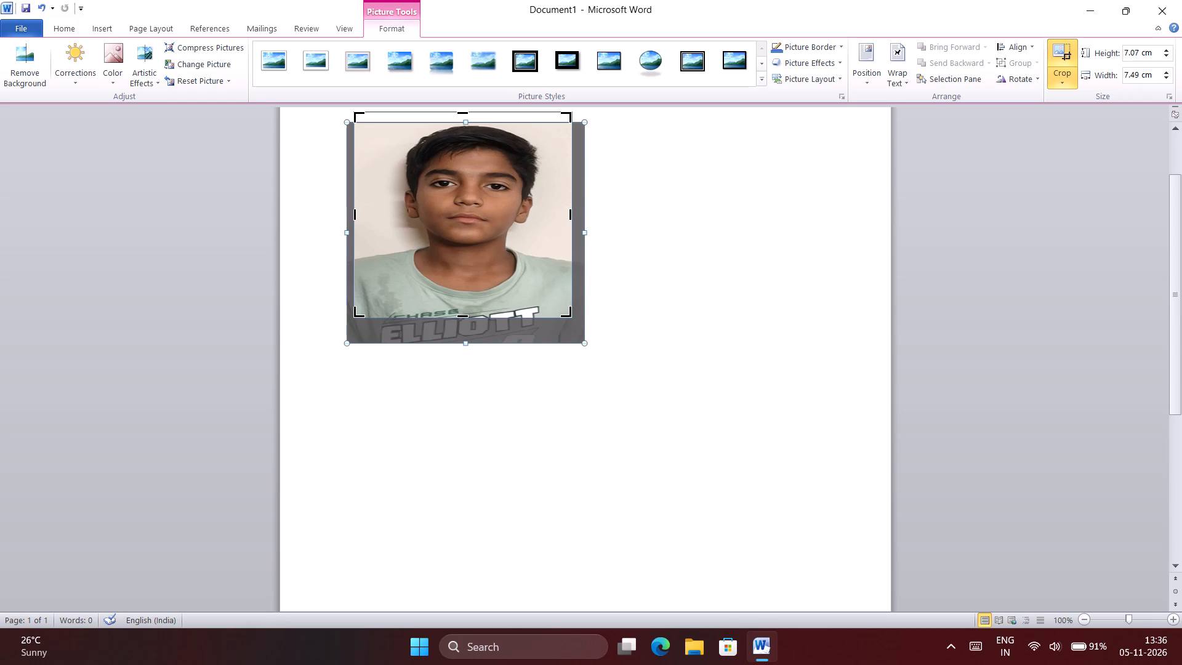
Shift the image slightly to the right inside the crop frame so its left edge meets the frame's left edge.
drag(464, 313, 470, 315)
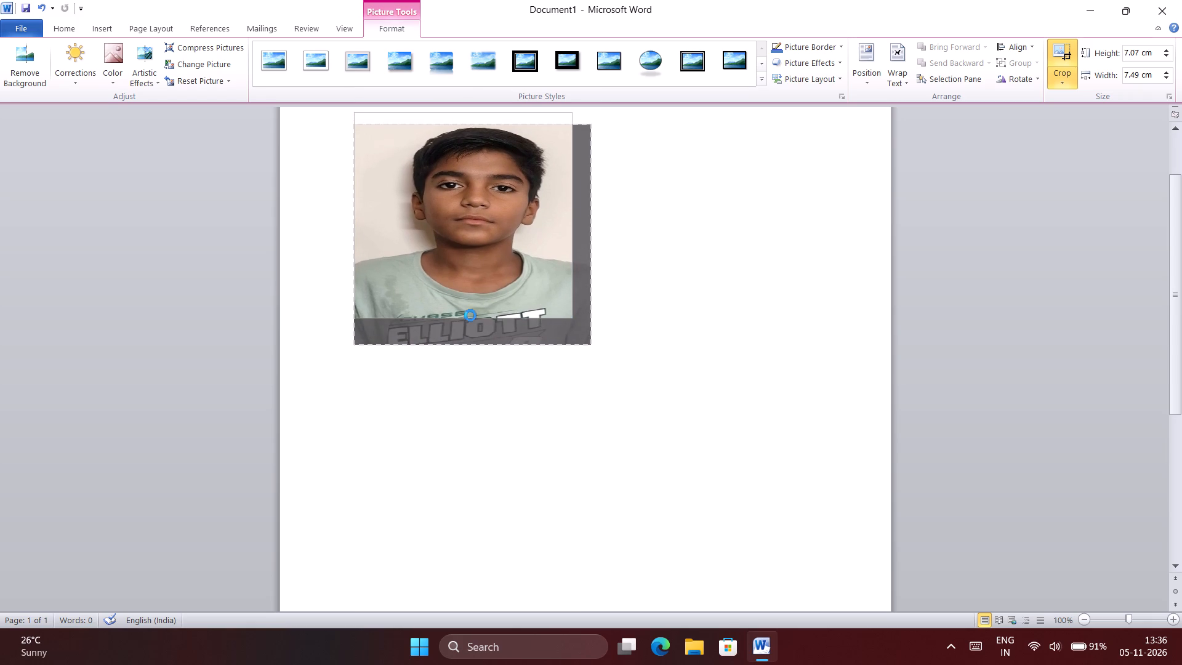
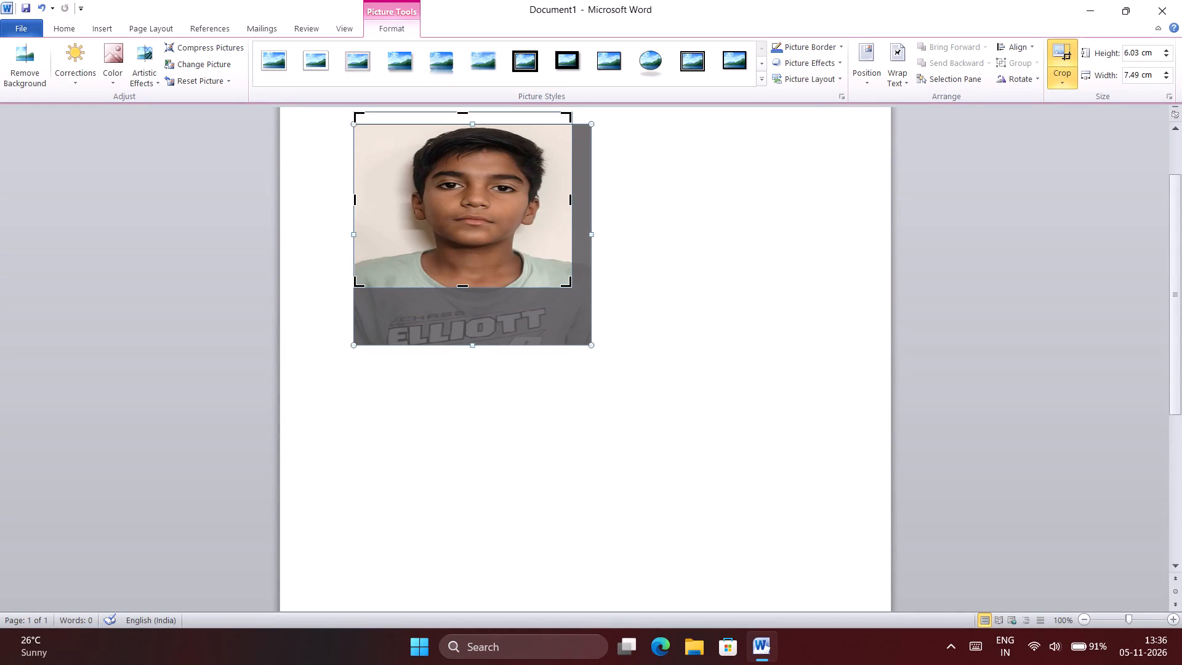
Crop the picture's bottom to just below the shirt collar, about 5.99 cm high, and shift the image up to the frame's top.
drag(460, 288, 462, 275)
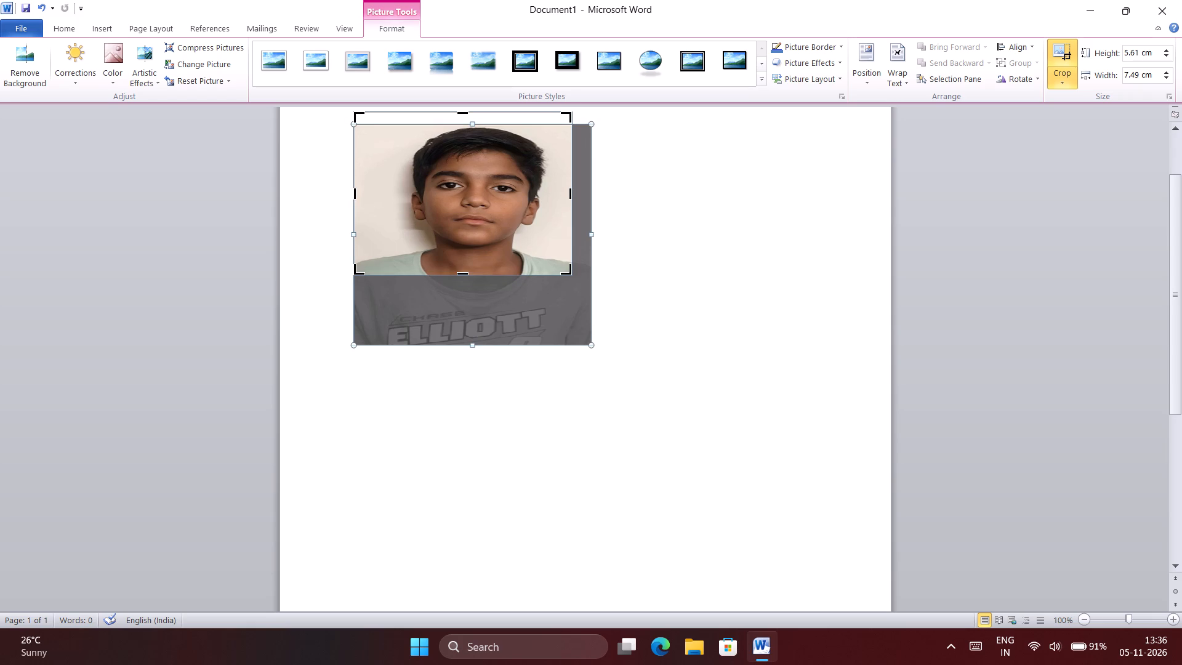
drag(465, 273, 480, 246)
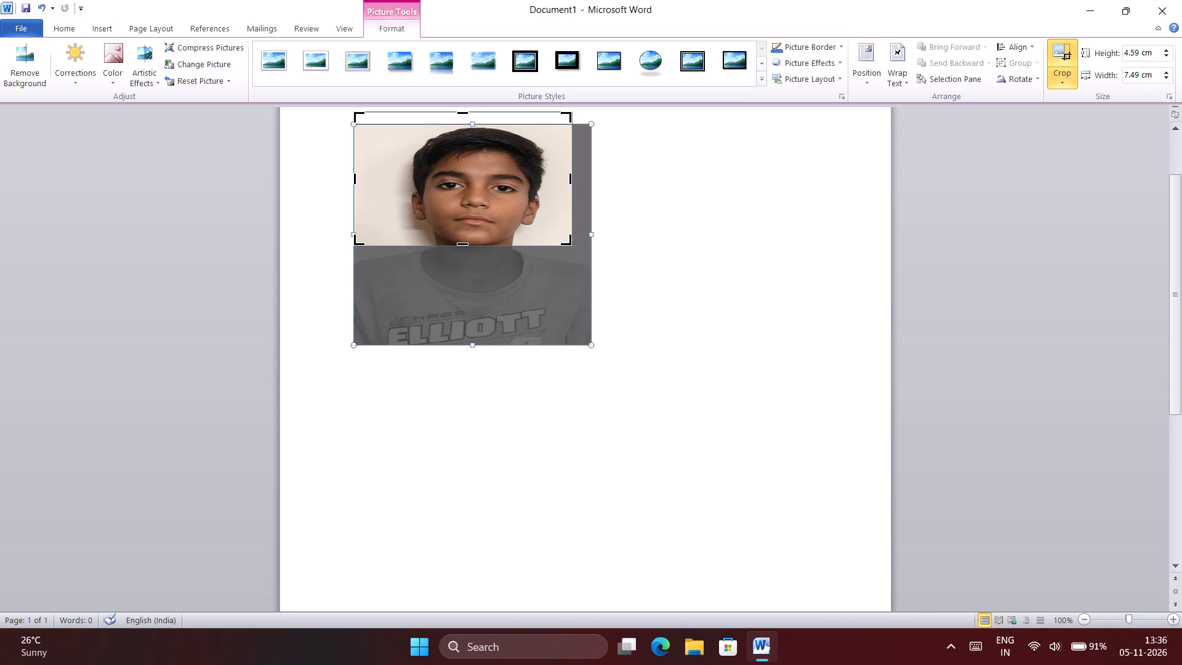
drag(460, 244, 461, 243)
drag(461, 243, 472, 286)
drag(511, 216, 506, 210)
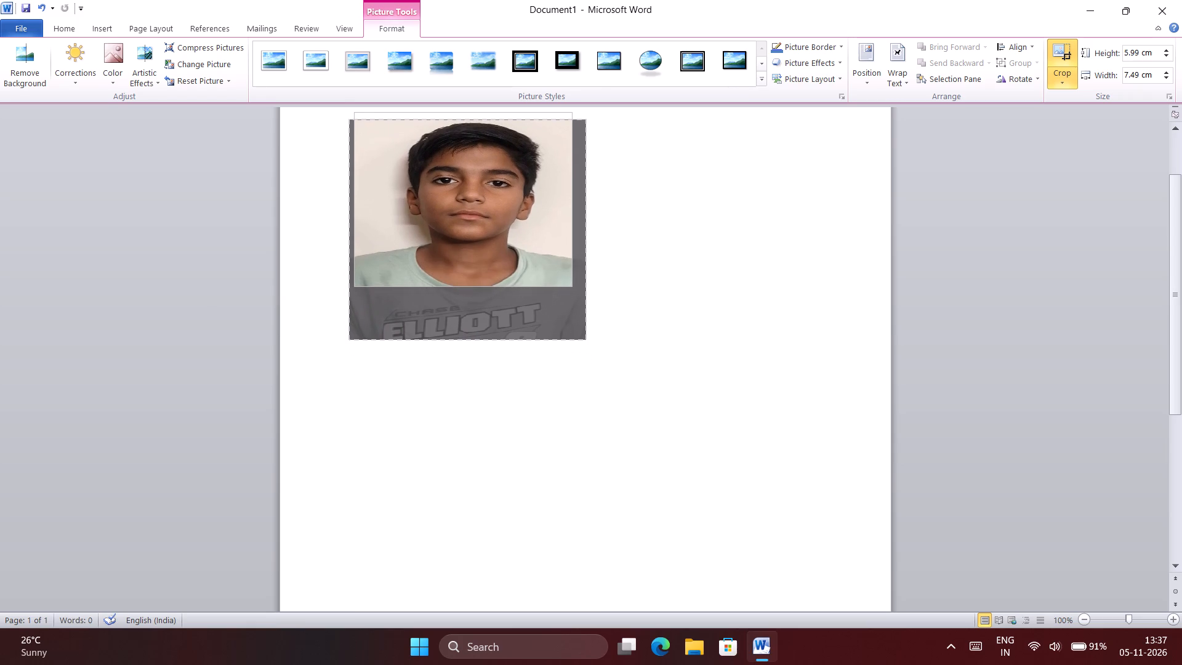
drag(506, 210, 509, 206)
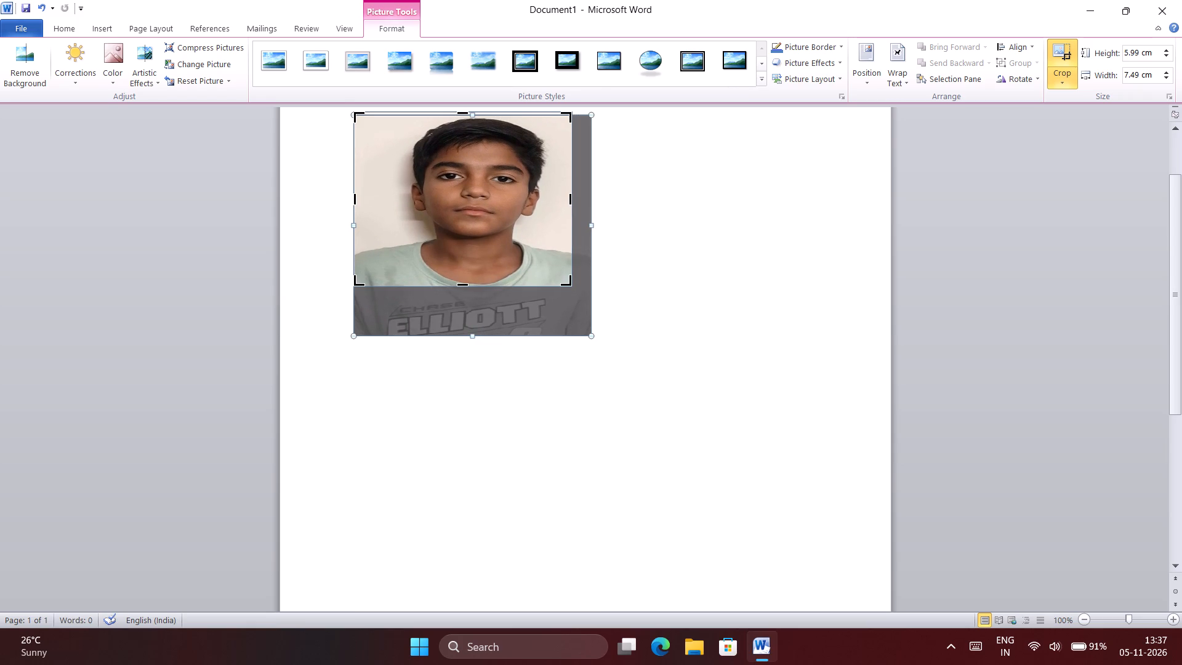
Crop both sides of the picture closer to the head and shoulders, for a width of about 6.29 cm.
scroll(685, 353, up, 2)
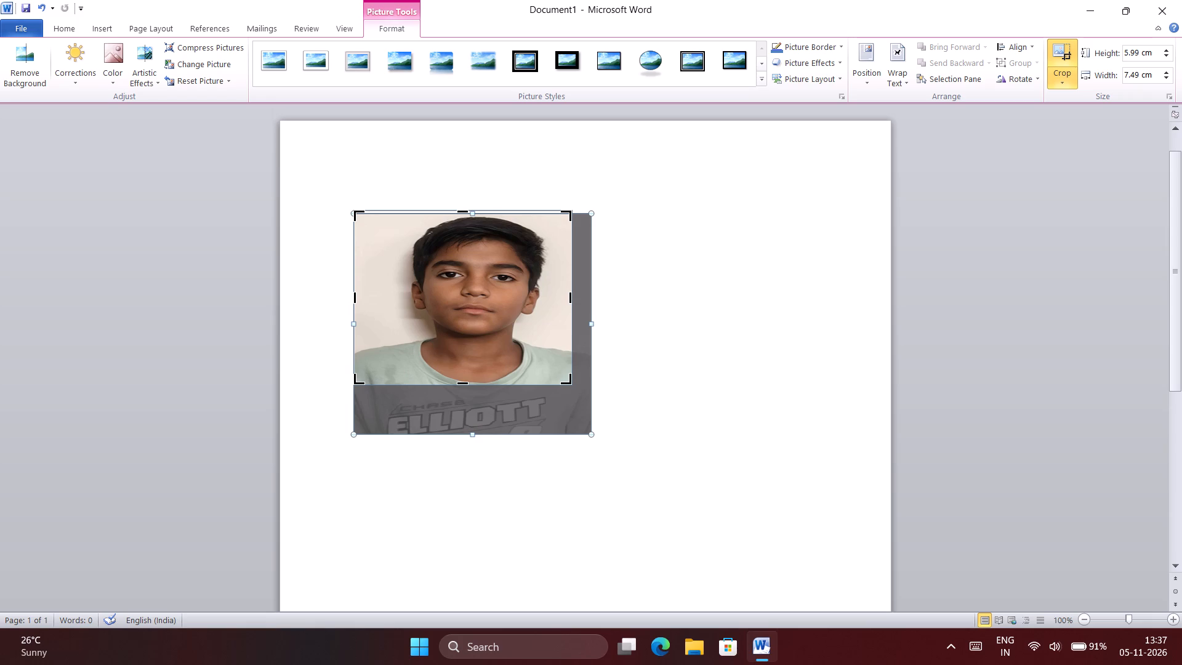
click(569, 300)
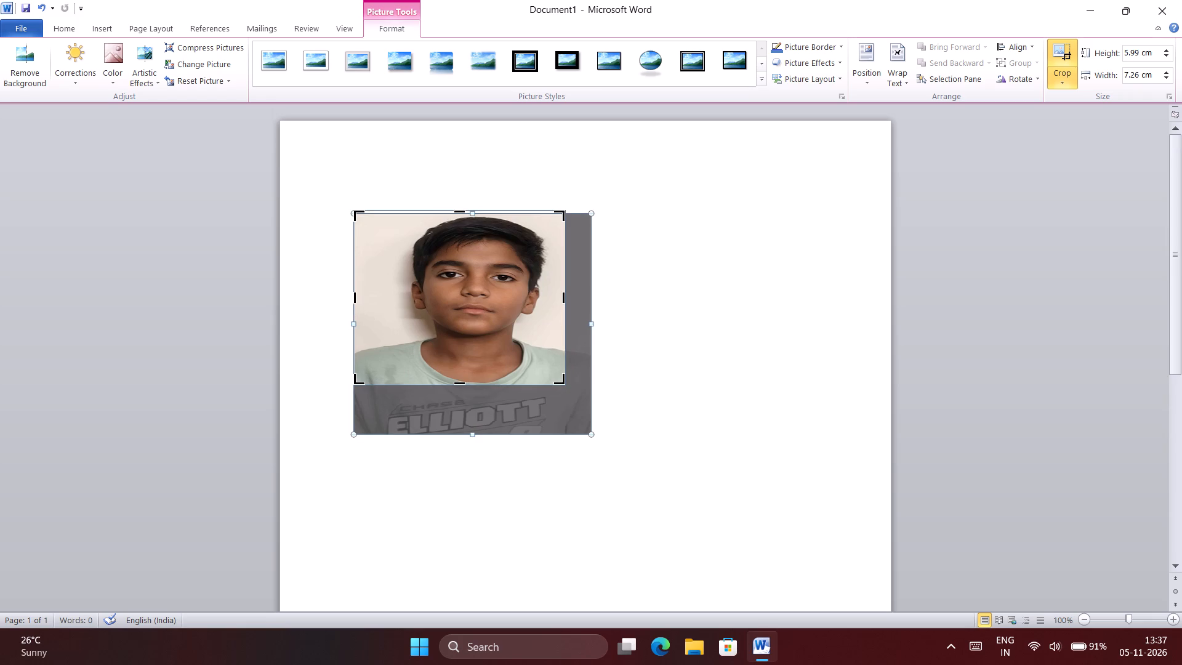
drag(353, 294, 372, 297)
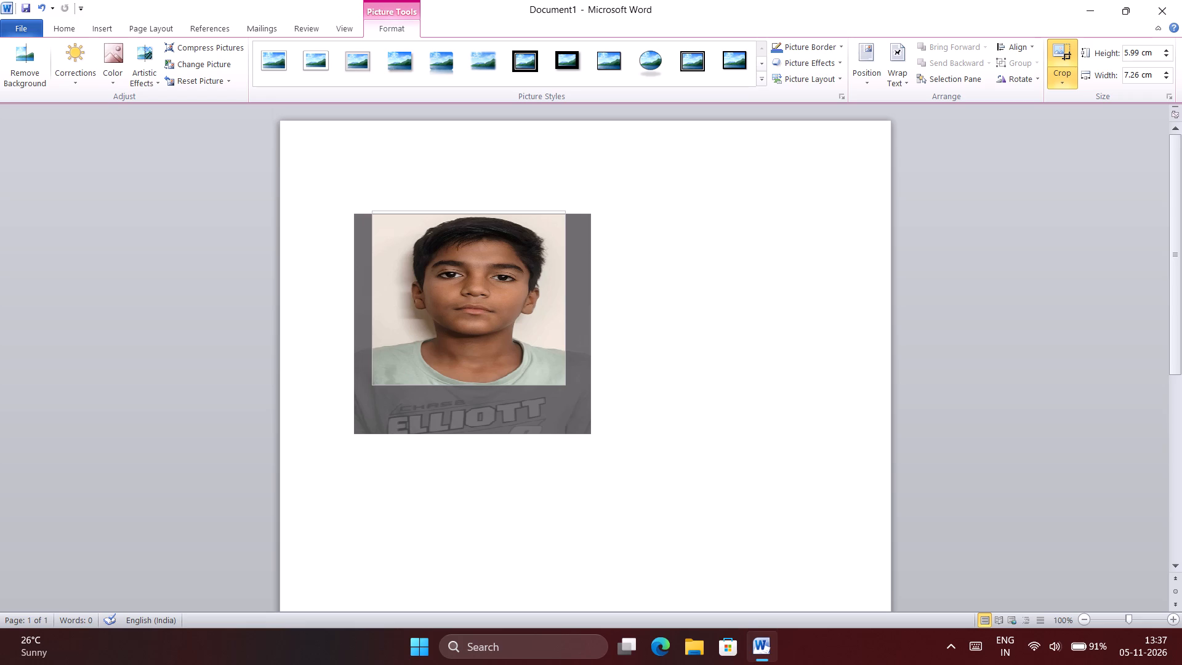
drag(372, 297, 377, 301)
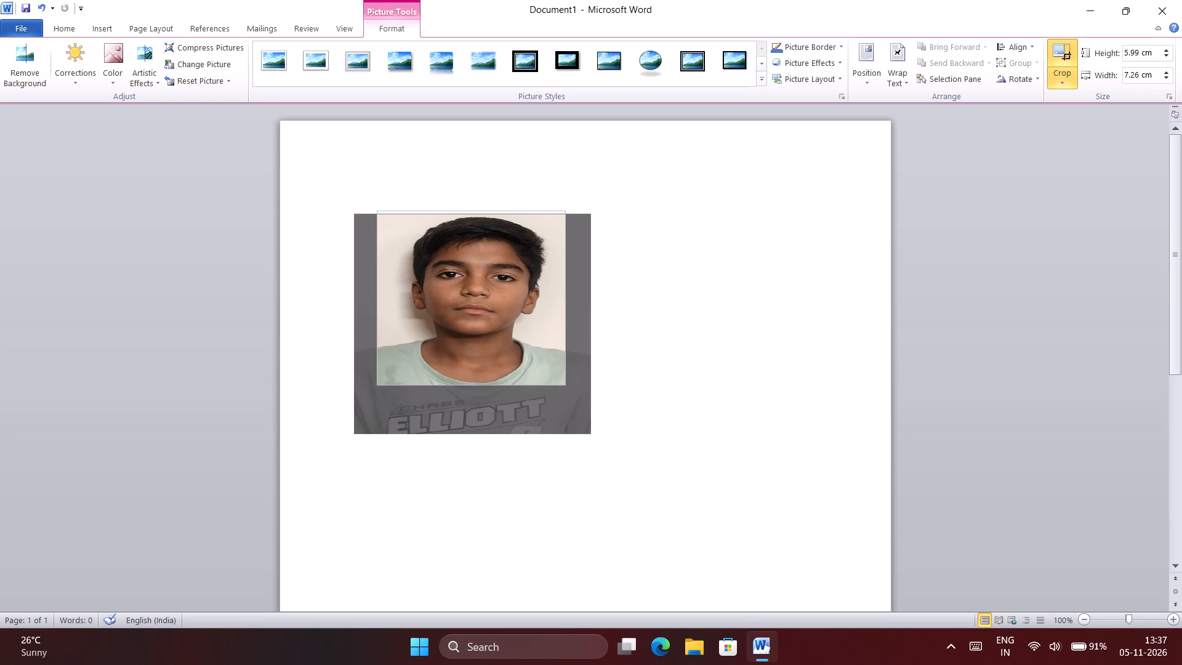
drag(377, 301, 382, 304)
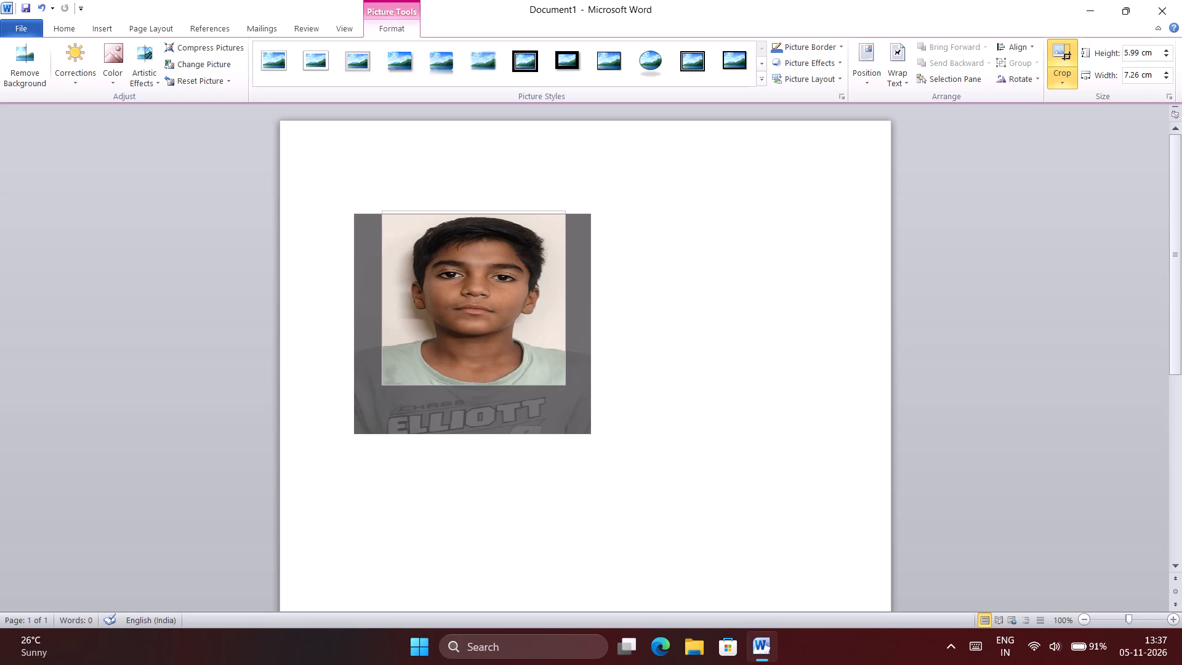
drag(382, 304, 382, 305)
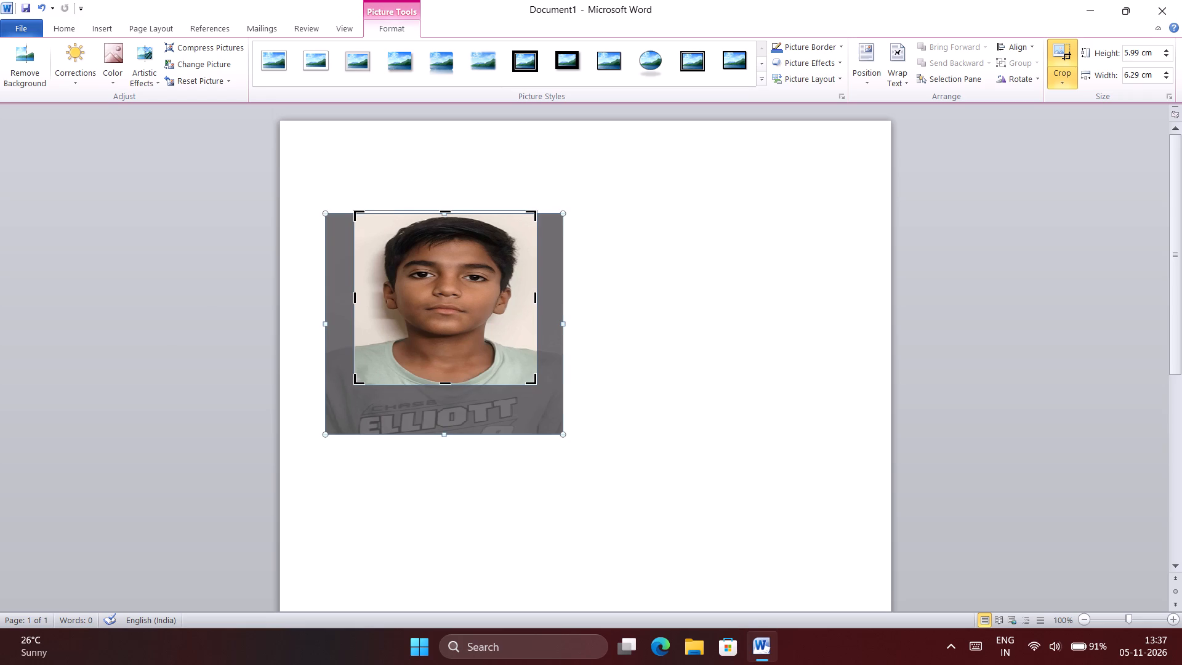
Crop the thin empty strip above the image, for a height of about 5.84 cm, and nudge the image slightly left inside the frame.
click(441, 211)
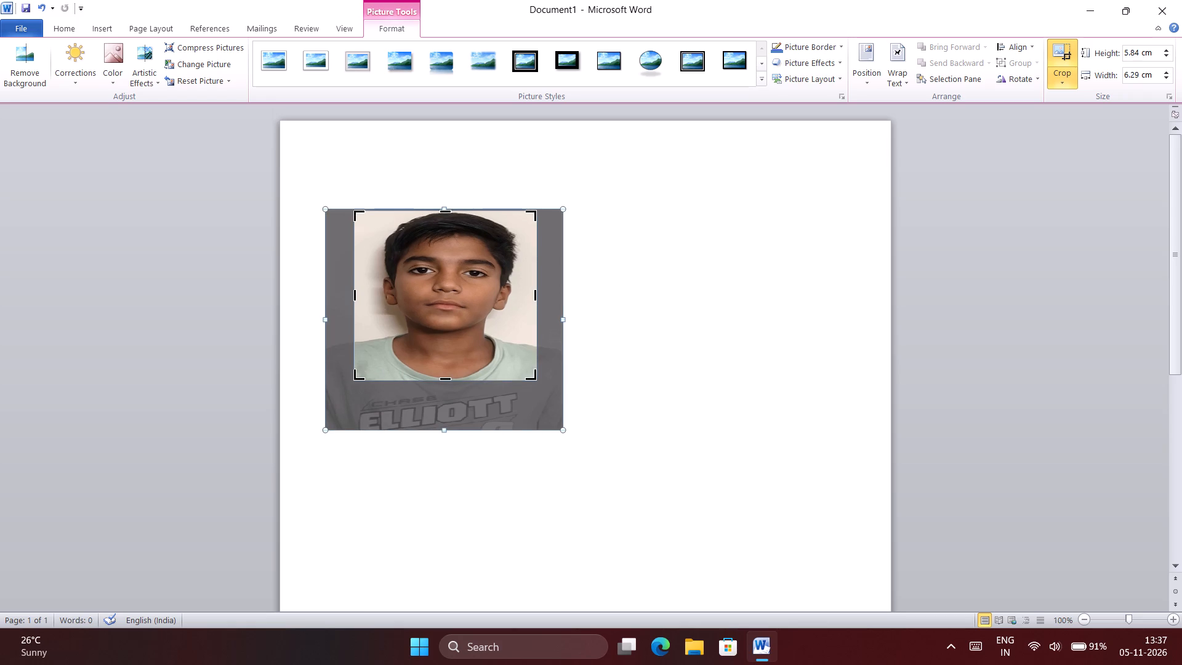
click(459, 332)
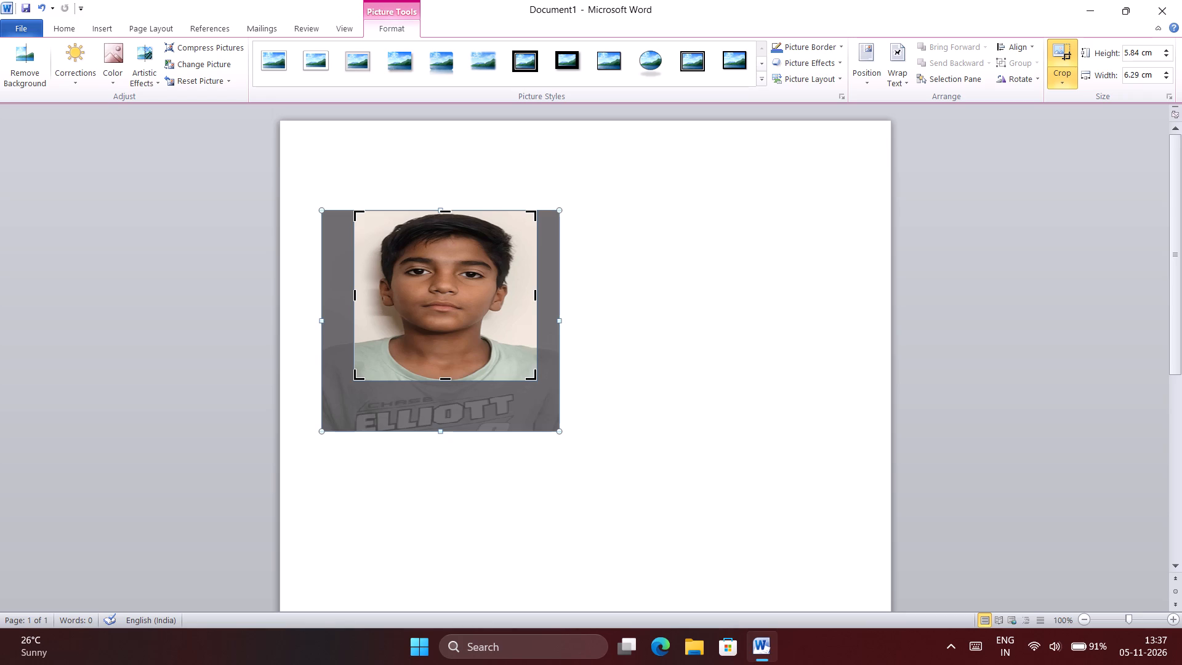
Extend the bottom of the crop frame down into the large shirt lettering, for a height of about 6.75 cm.
drag(449, 379, 442, 401)
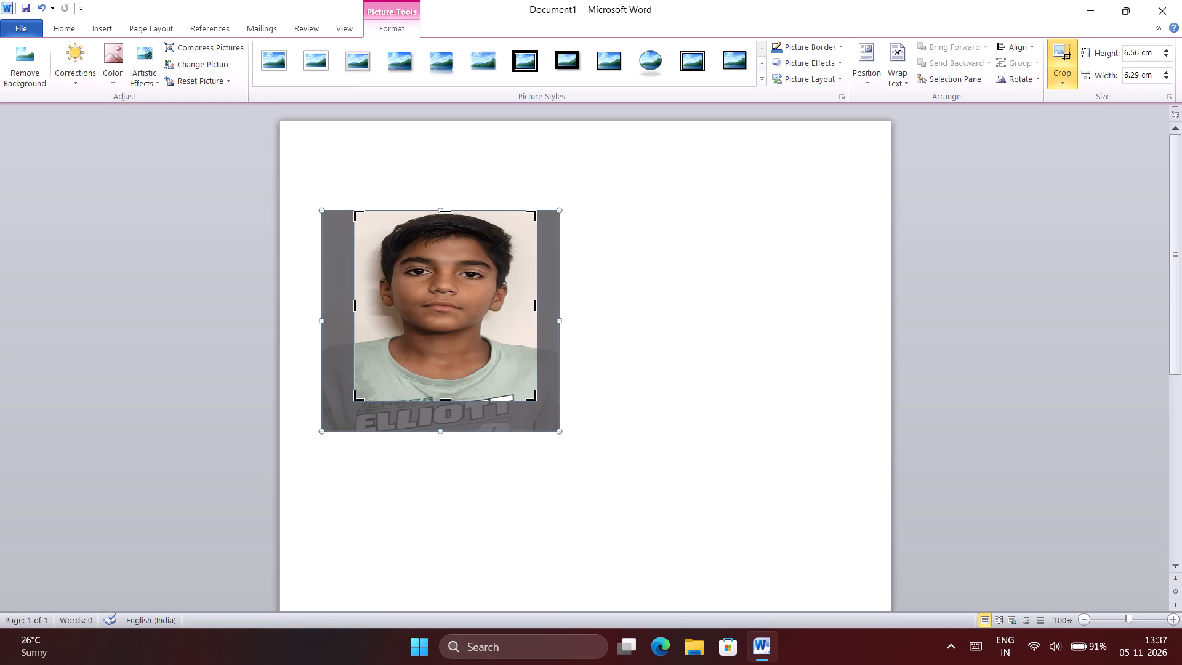
click(384, 373)
drag(447, 401, 450, 407)
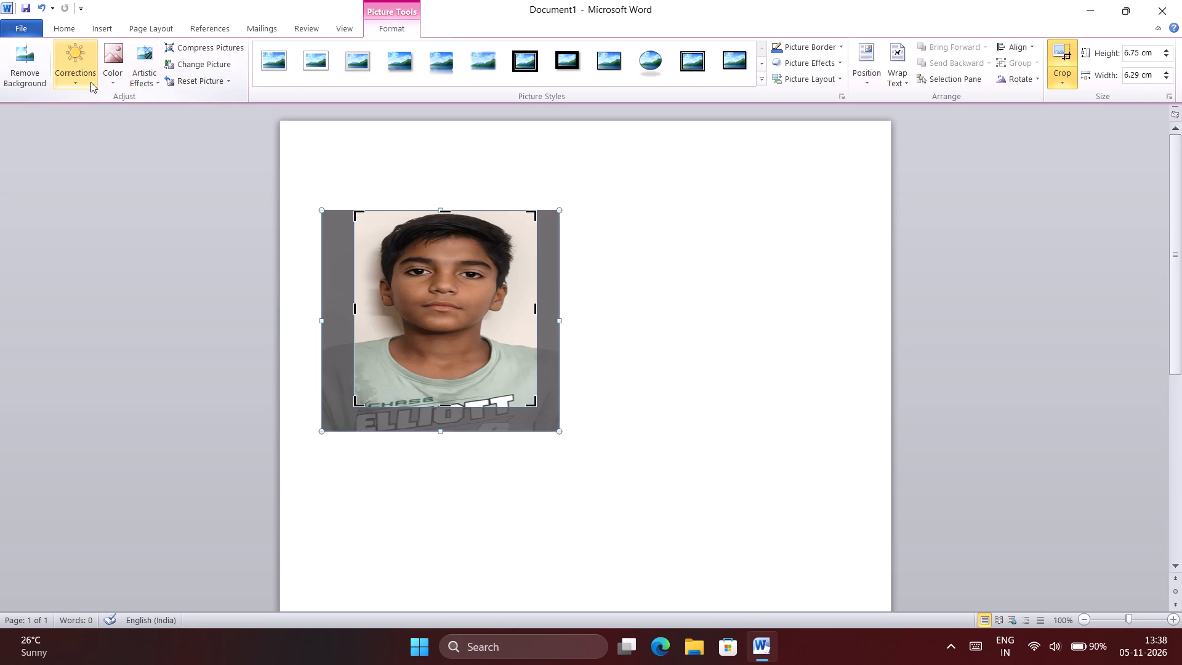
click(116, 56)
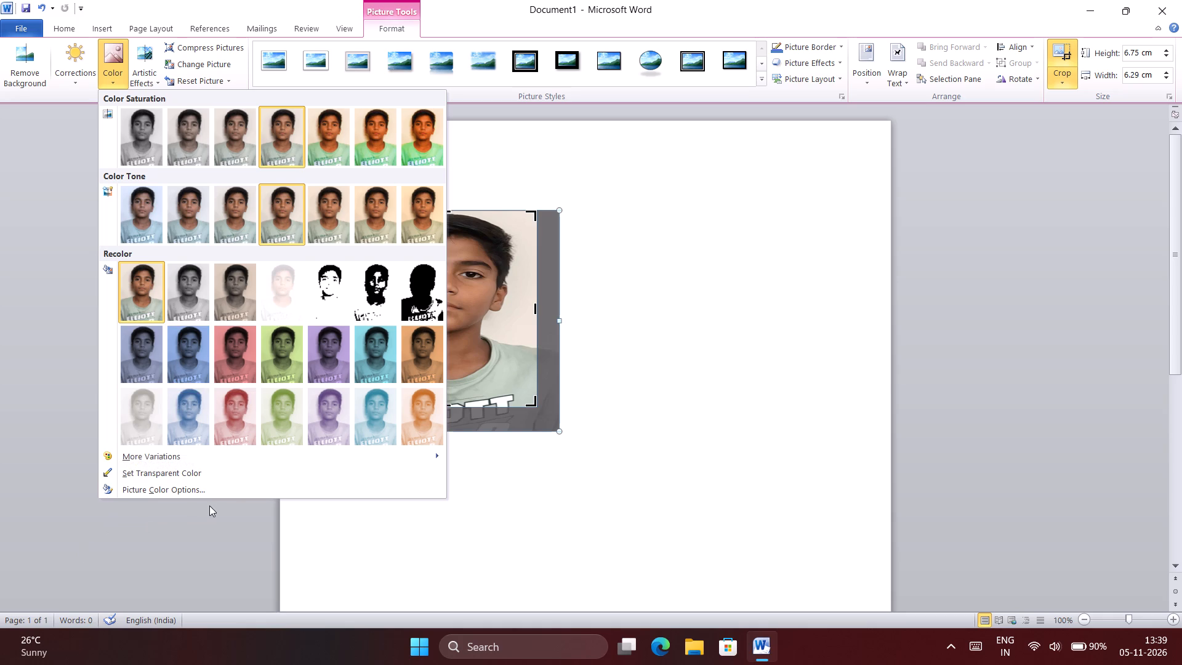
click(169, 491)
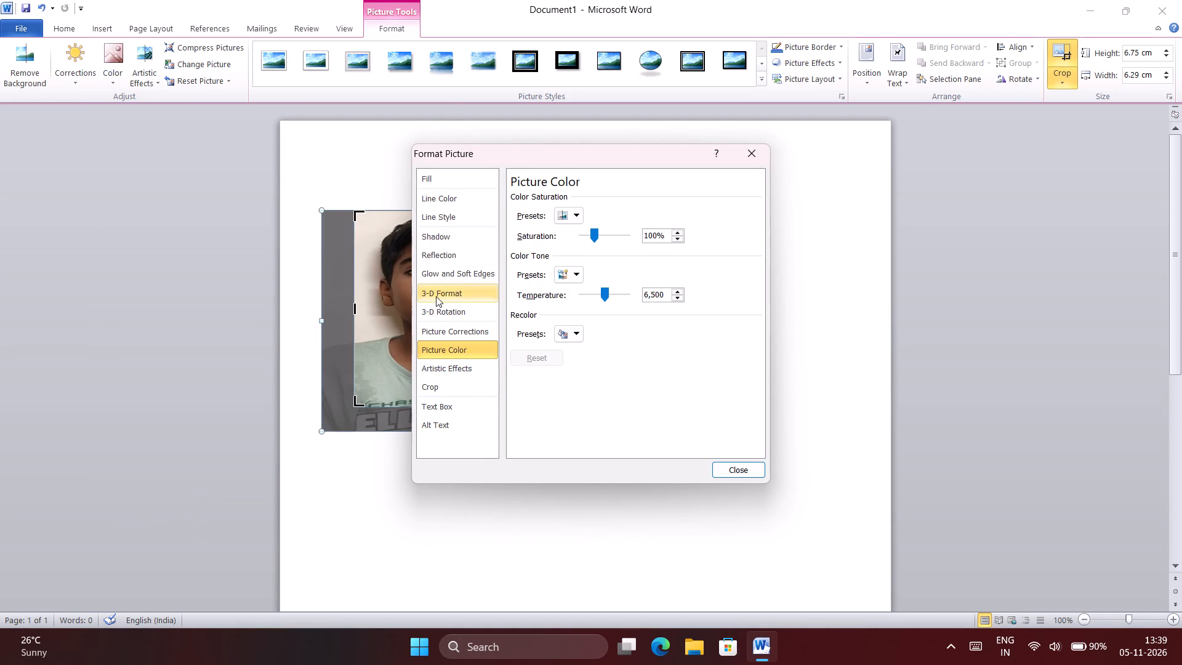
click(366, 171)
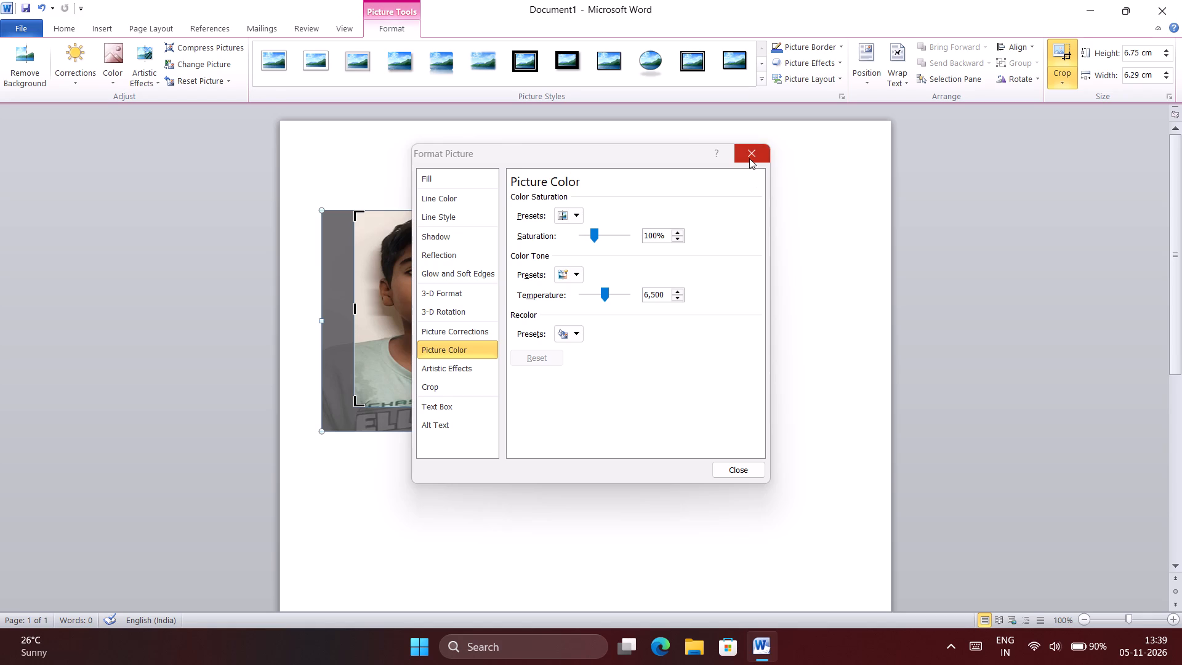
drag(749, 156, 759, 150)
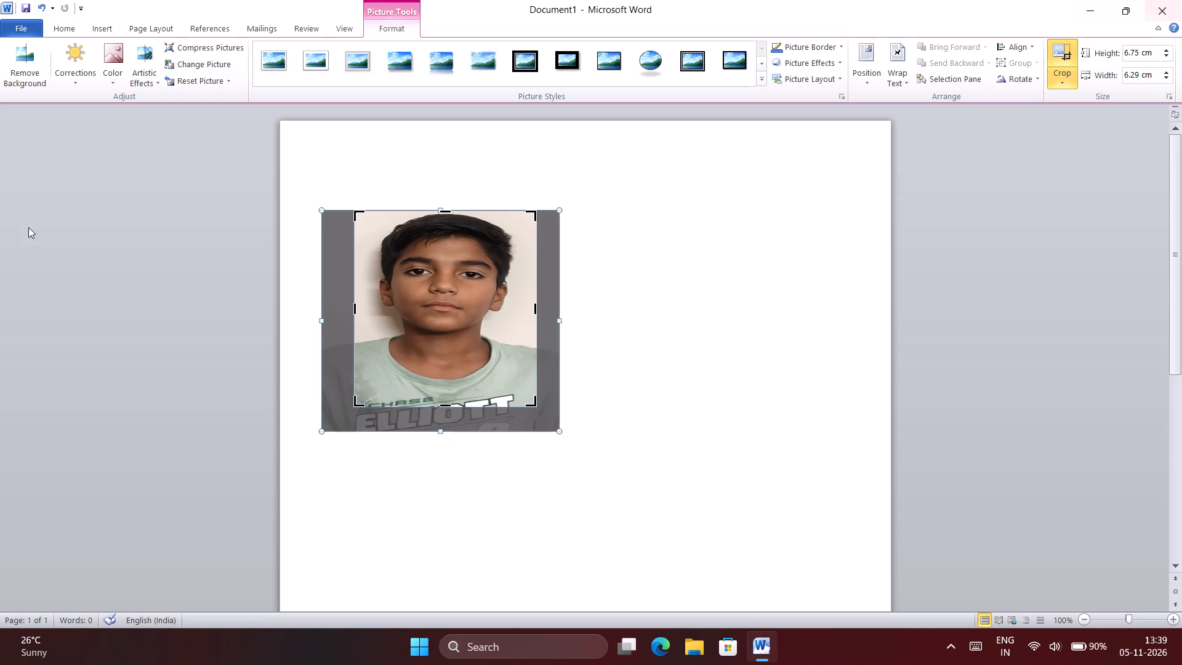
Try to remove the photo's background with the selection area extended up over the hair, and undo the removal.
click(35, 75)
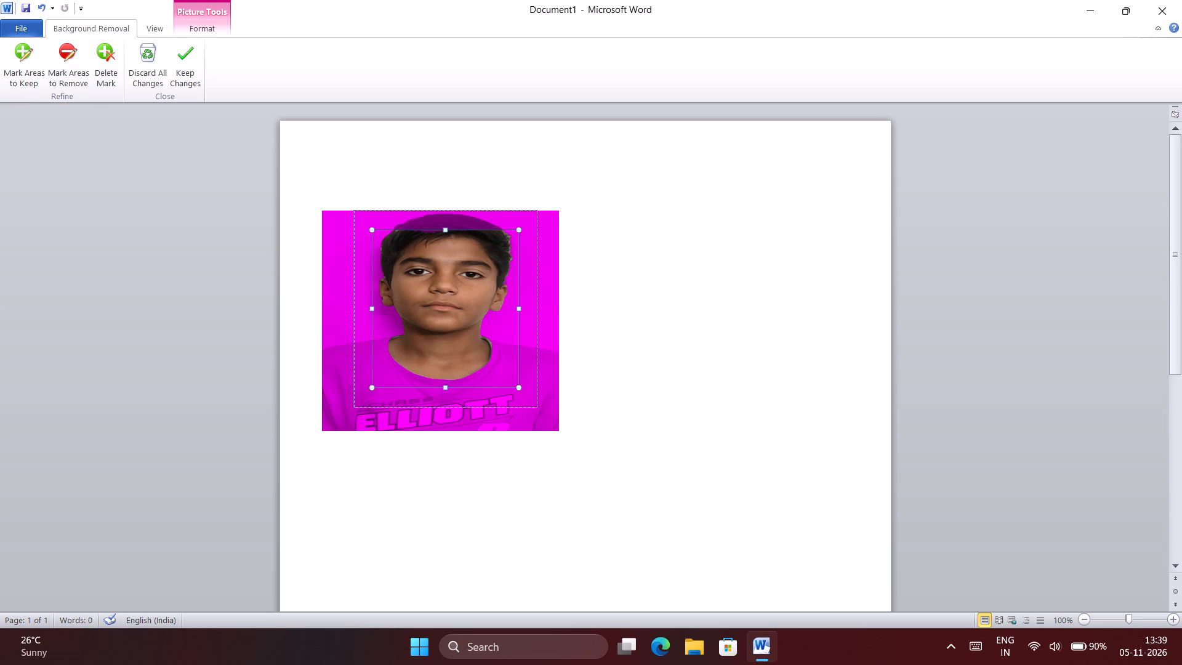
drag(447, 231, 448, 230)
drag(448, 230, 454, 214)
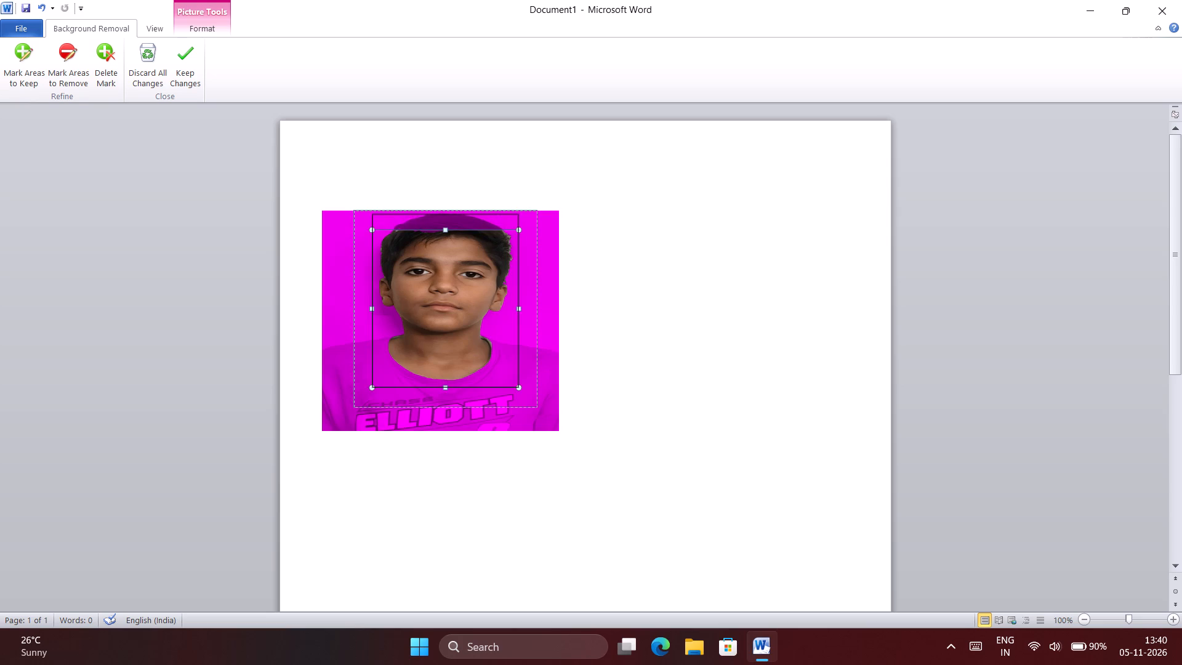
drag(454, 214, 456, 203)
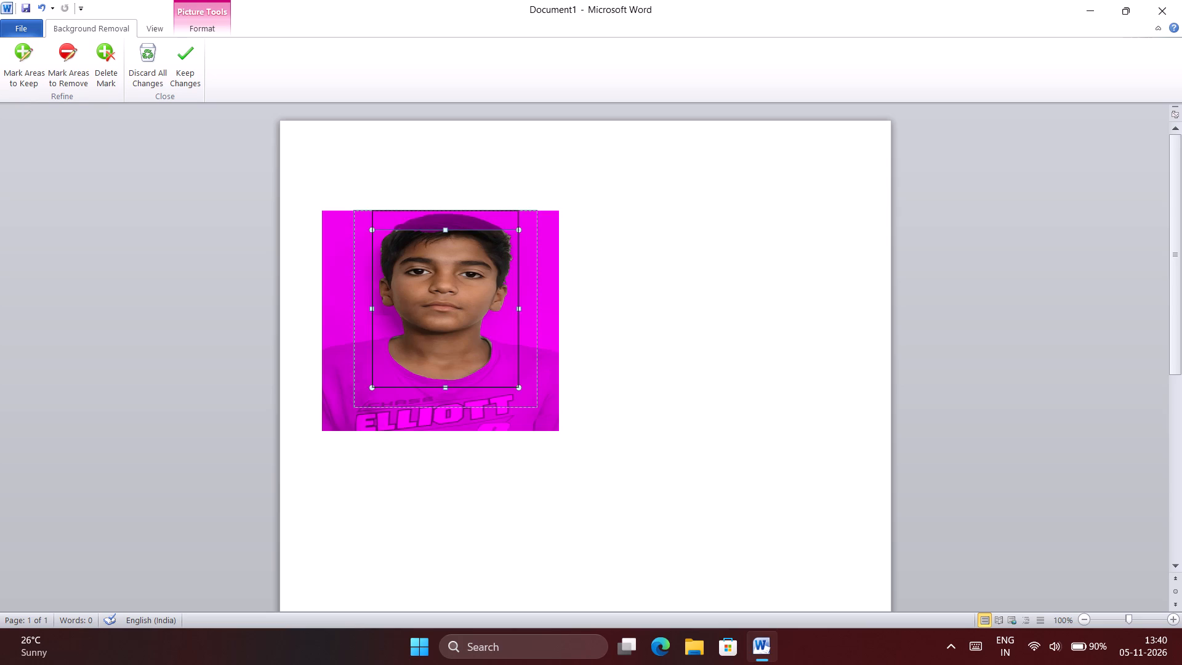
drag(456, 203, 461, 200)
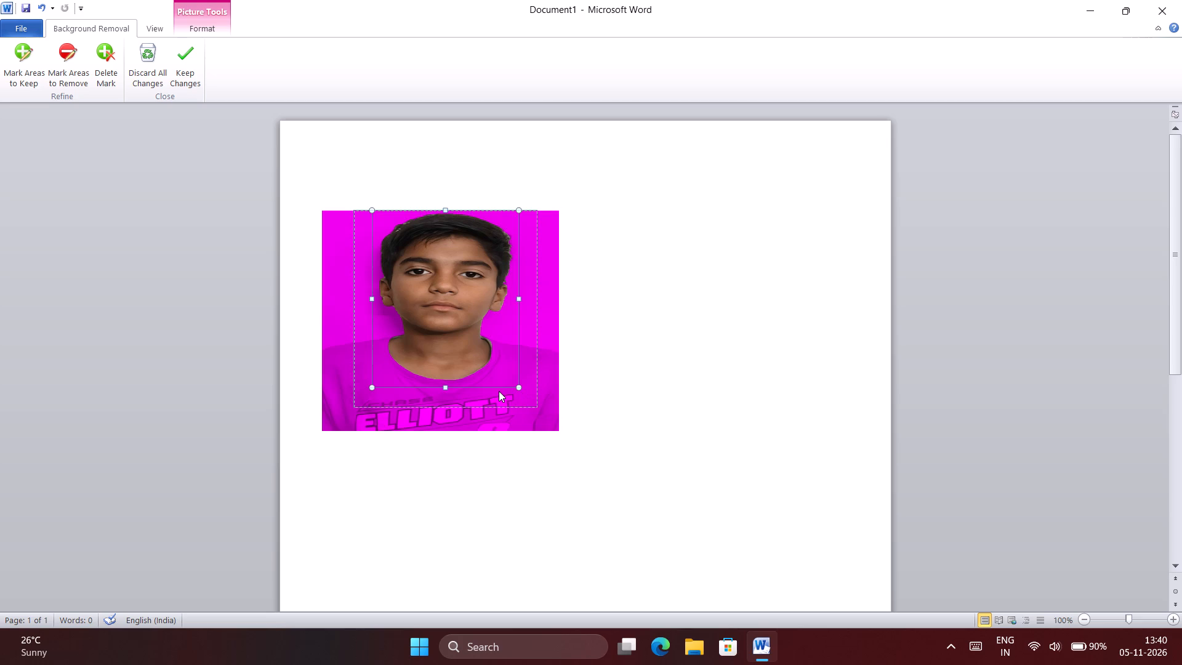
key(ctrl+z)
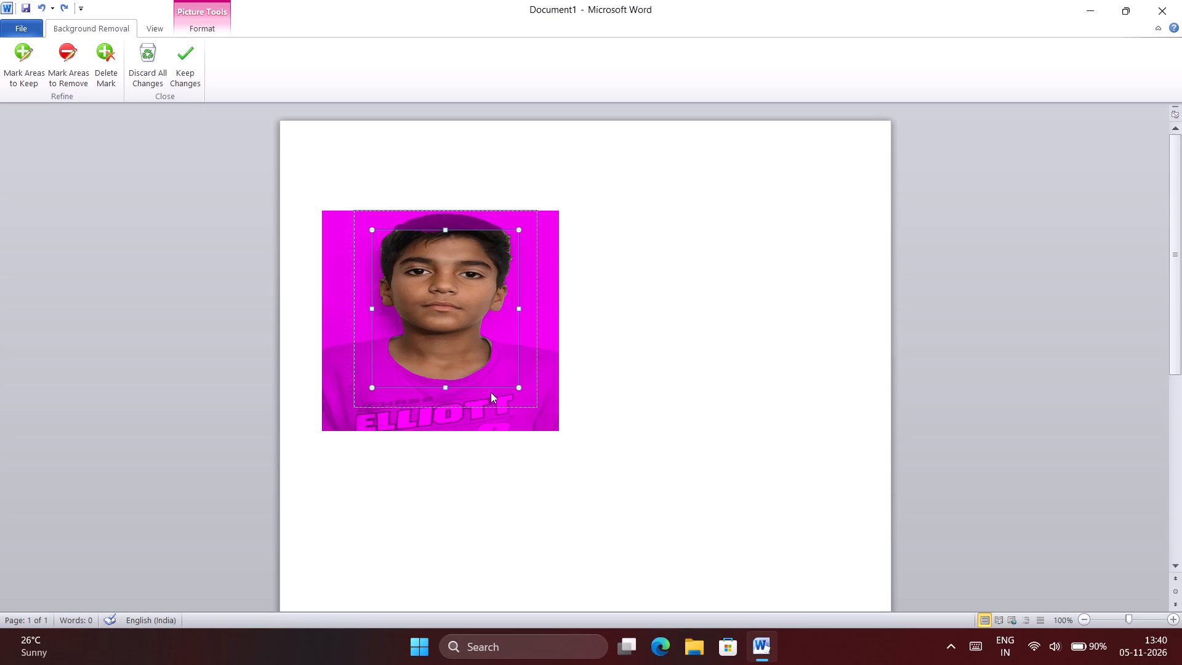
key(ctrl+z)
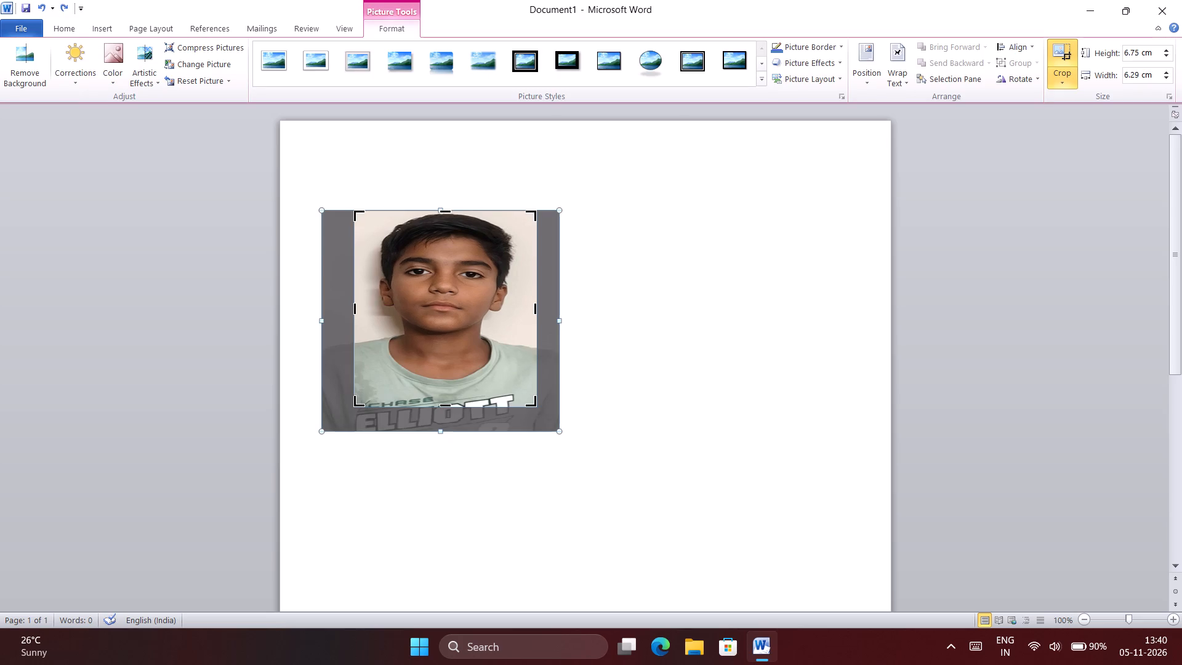
Apply the crop and reselect the cropped portrait.
click(780, 509)
click(422, 270)
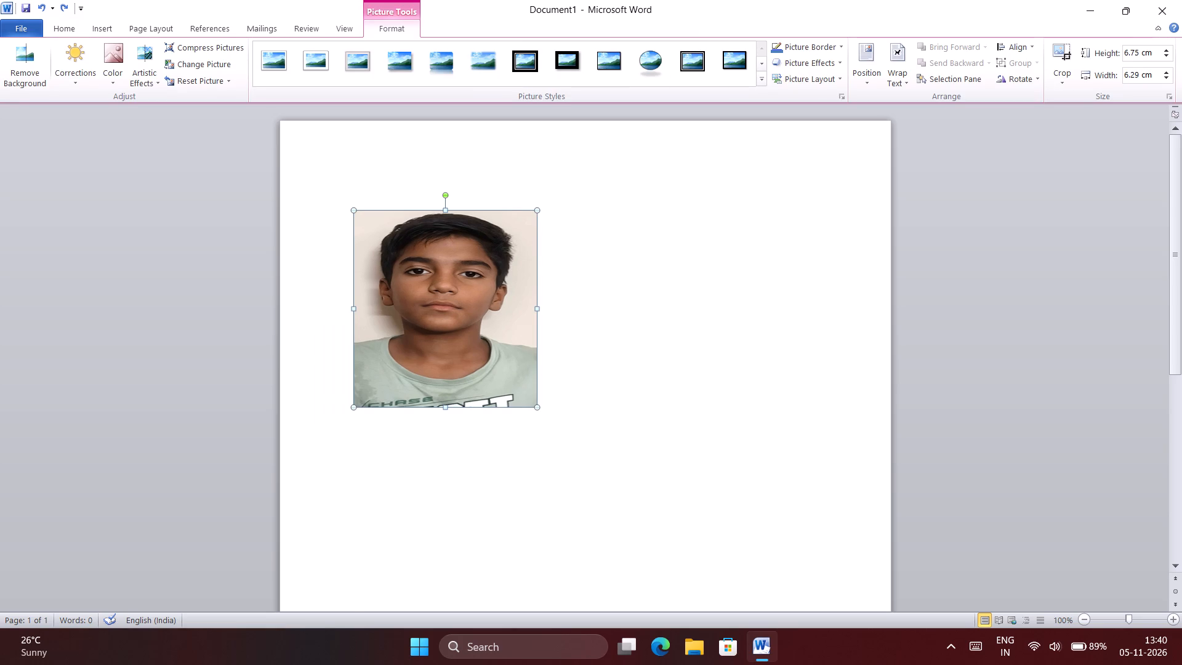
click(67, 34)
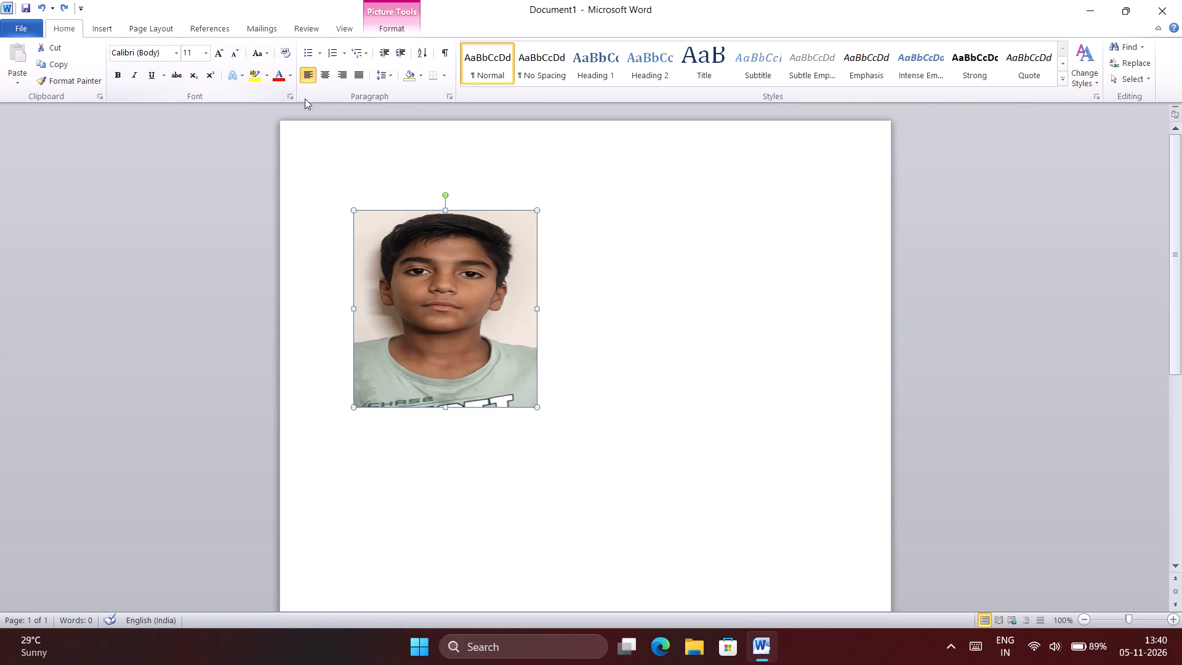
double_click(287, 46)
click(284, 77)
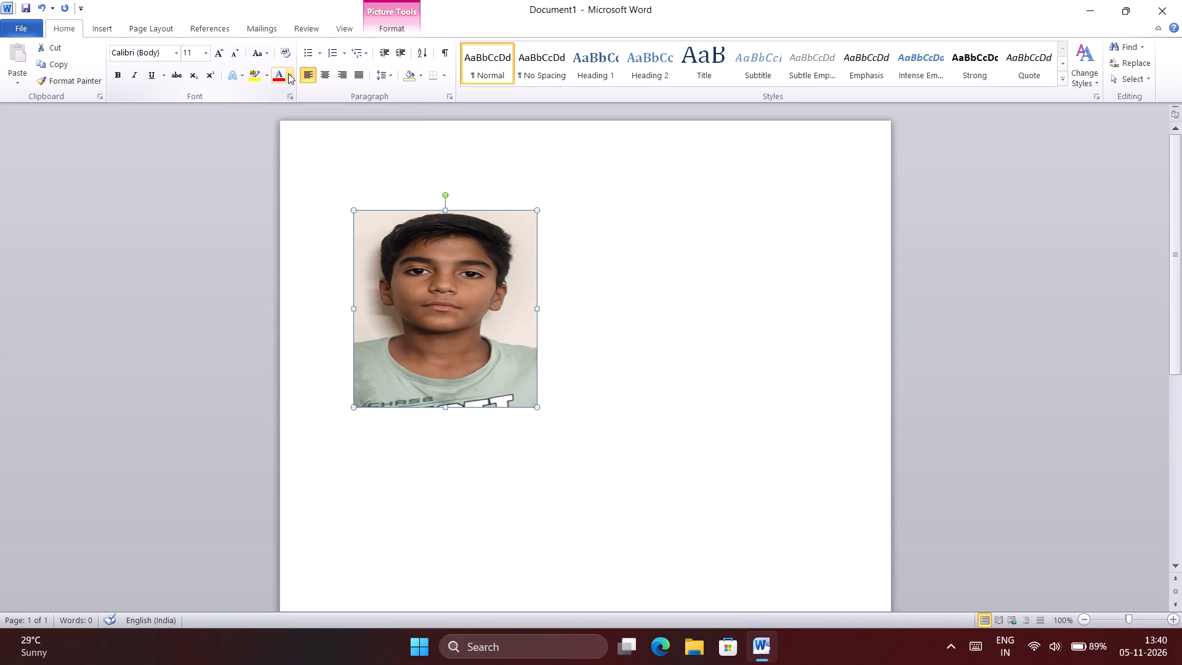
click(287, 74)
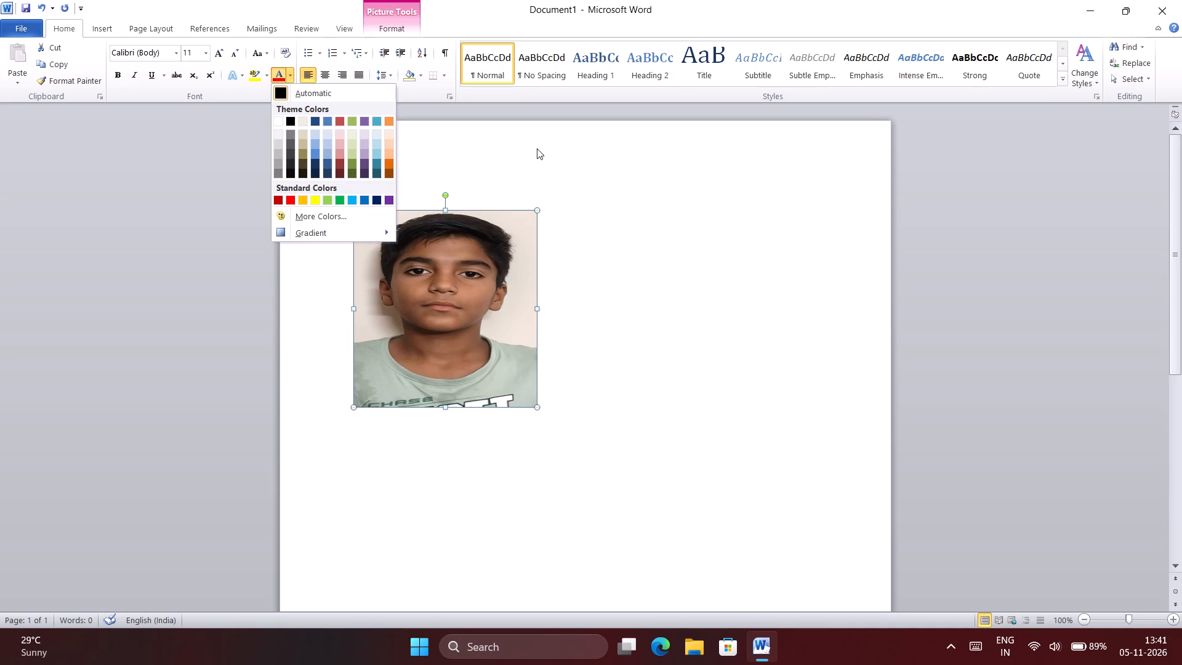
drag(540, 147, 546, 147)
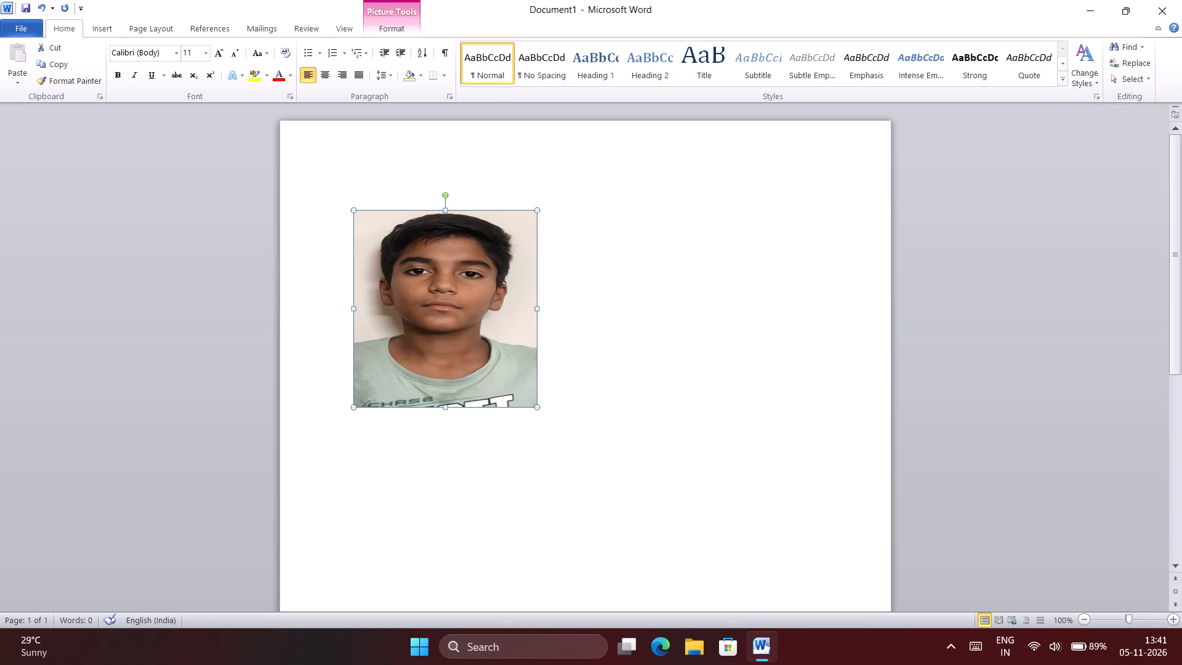
Draw a text box about 0.95 cm high and 6.01 cm wide across the shirt at the bottom of the portrait.
click(107, 30)
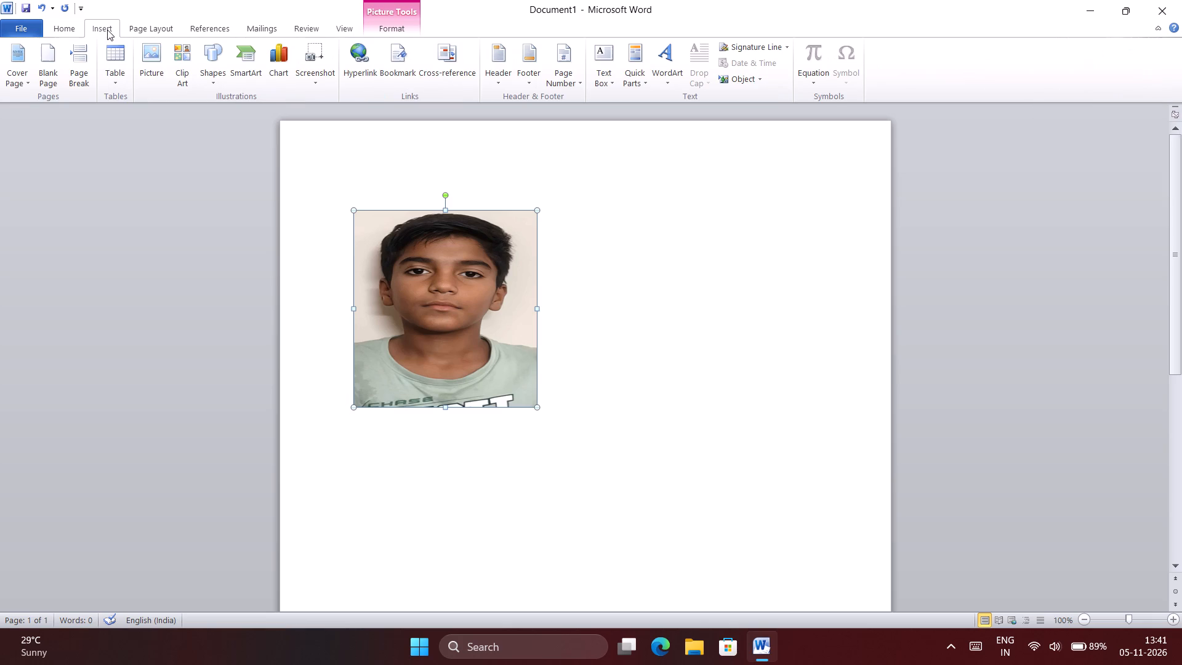
click(611, 71)
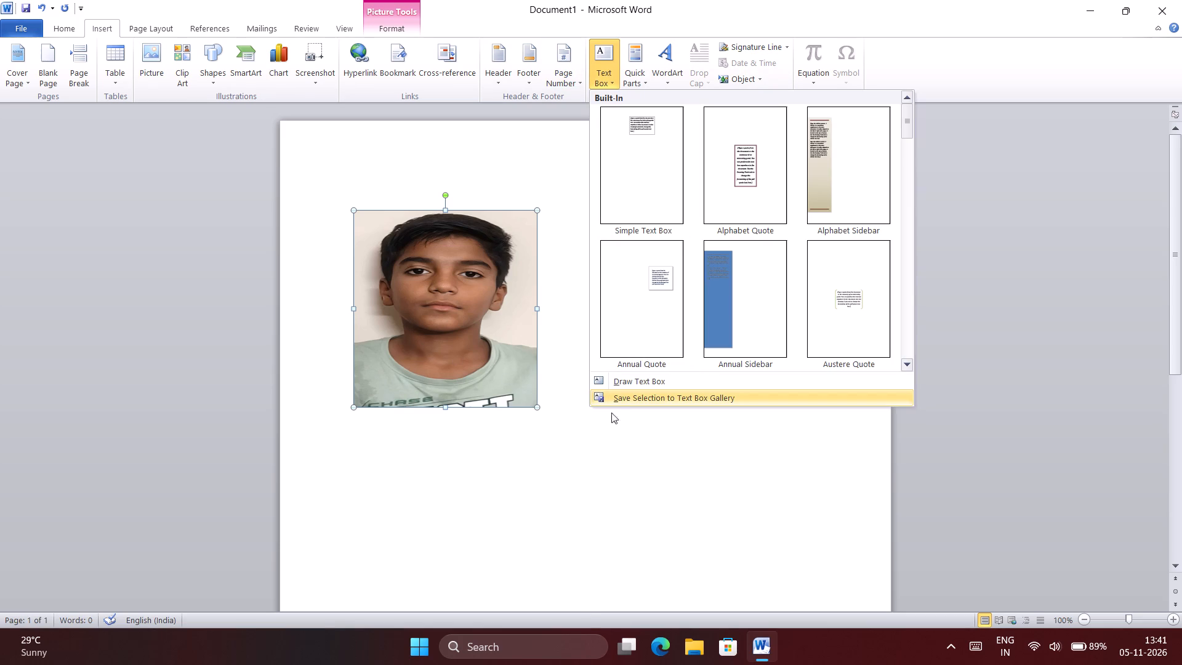
click(648, 376)
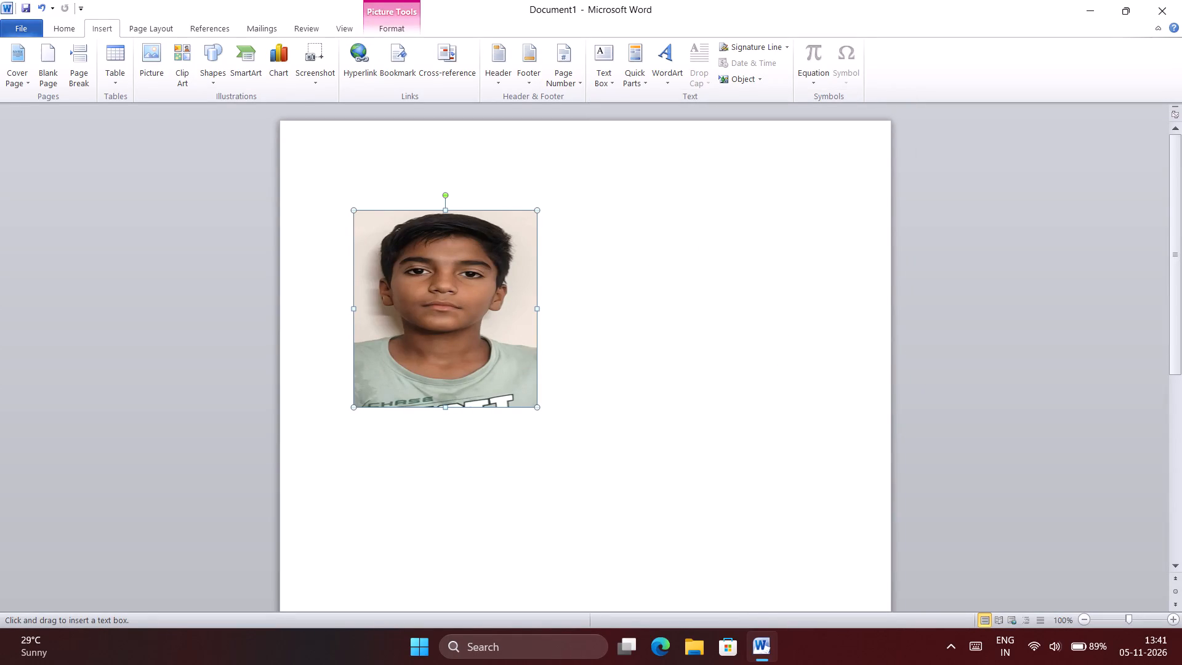
drag(362, 374, 392, 392)
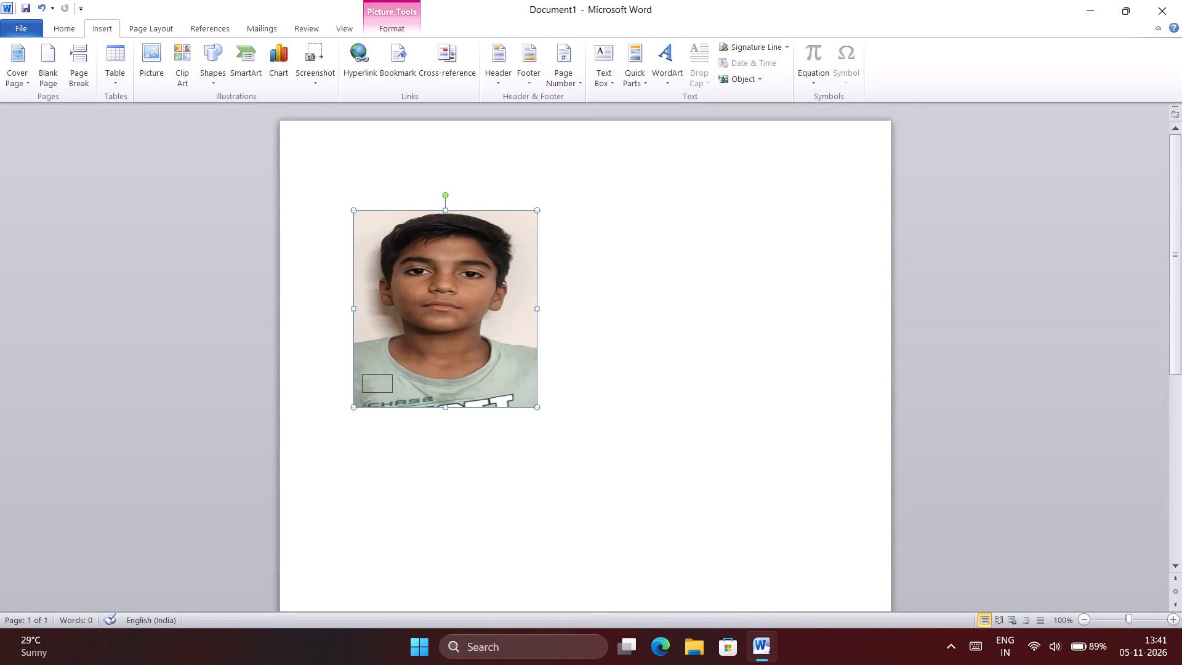
drag(392, 392, 519, 397)
drag(519, 397, 530, 402)
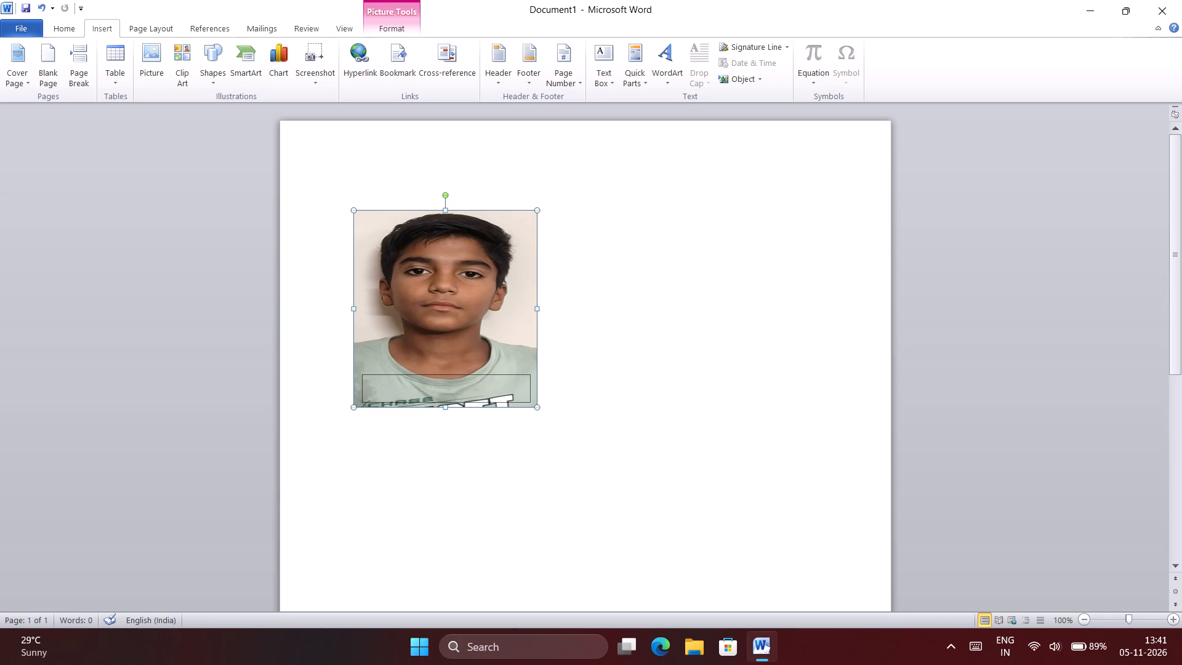
drag(530, 402, 541, 402)
drag(541, 402, 538, 402)
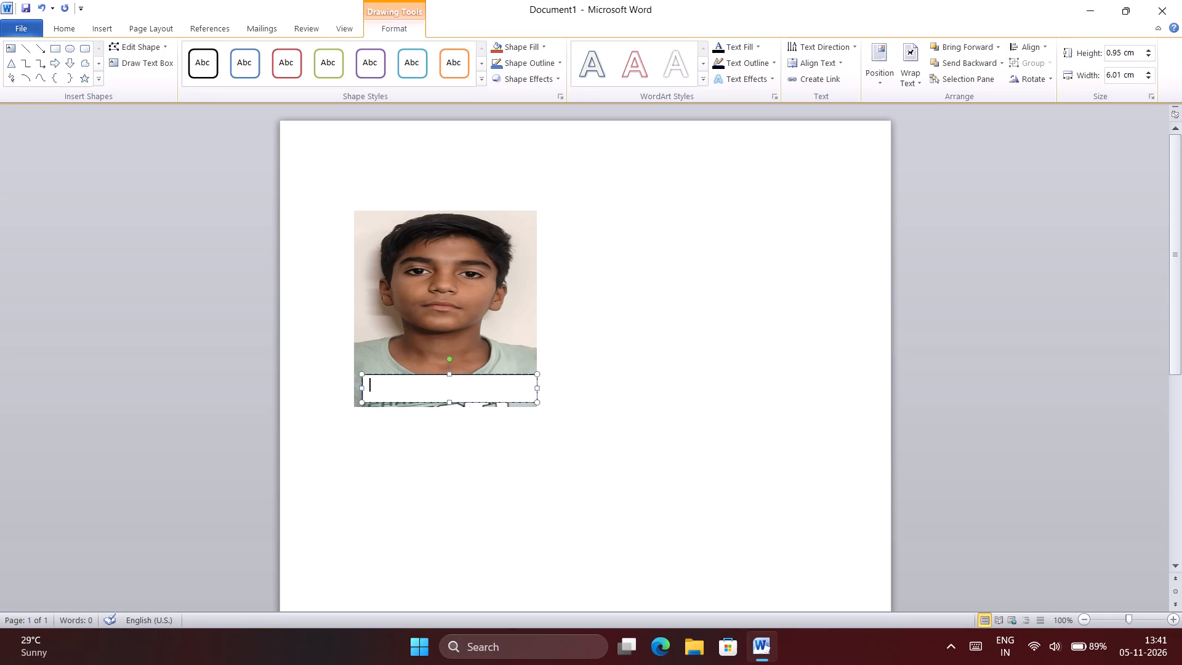
Extend the text box to the portrait's left and bottom edges, for about 1.12 cm high and 6.29 cm wide.
drag(361, 385, 353, 389)
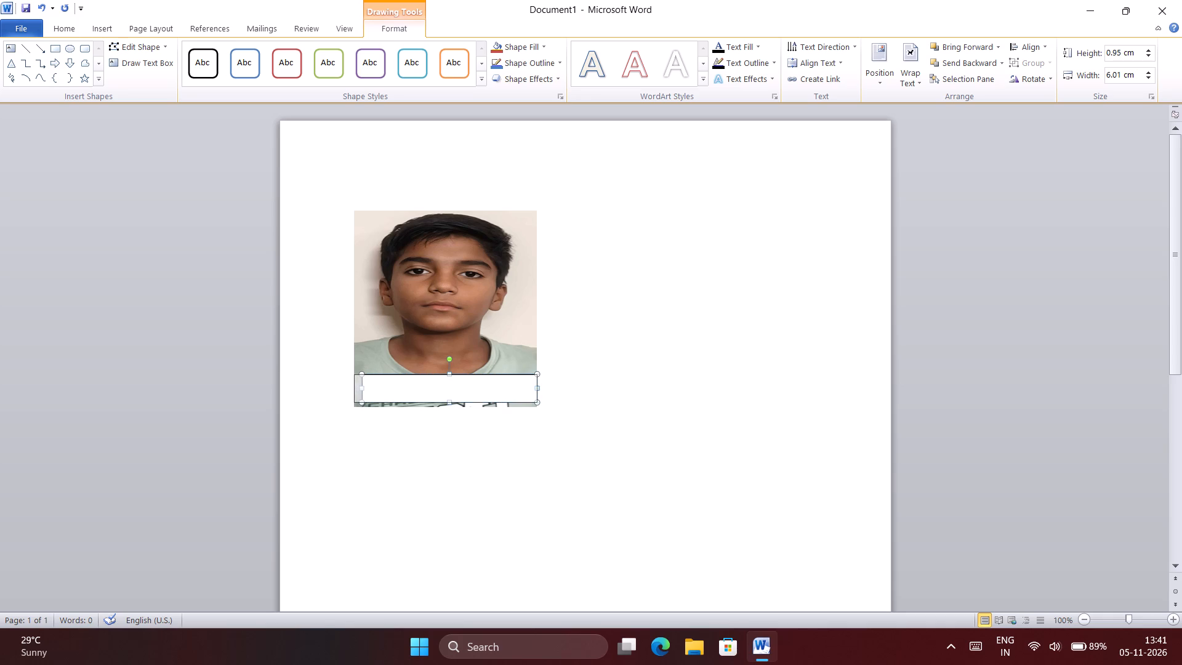
drag(353, 389, 353, 391)
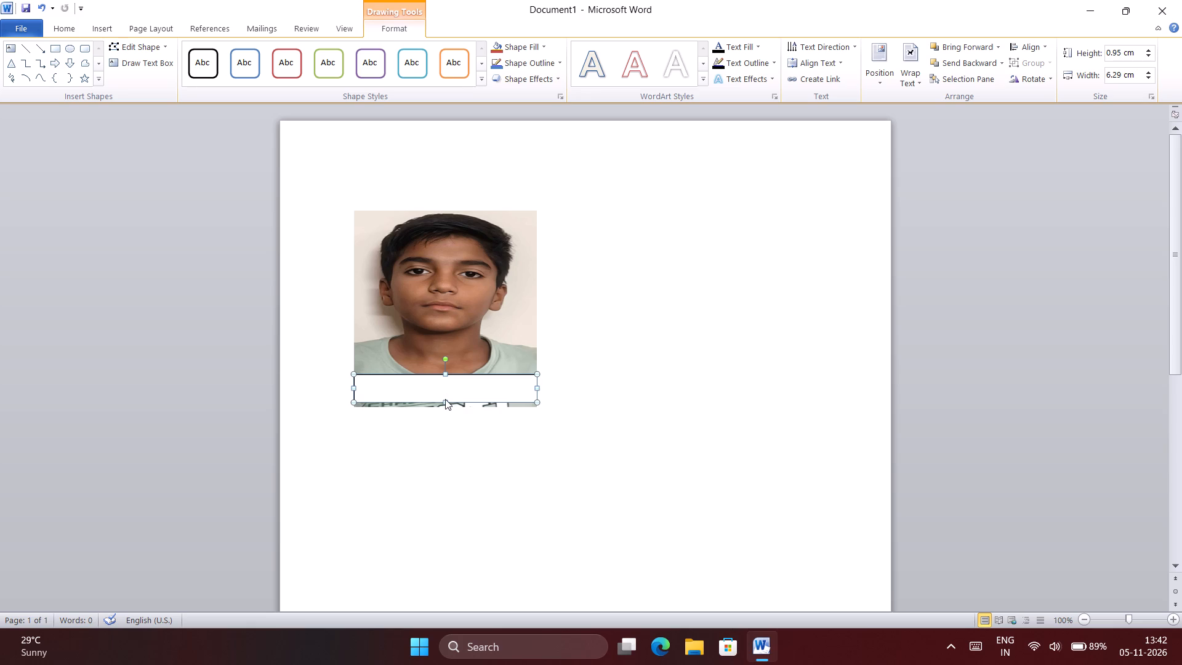
drag(443, 401, 444, 407)
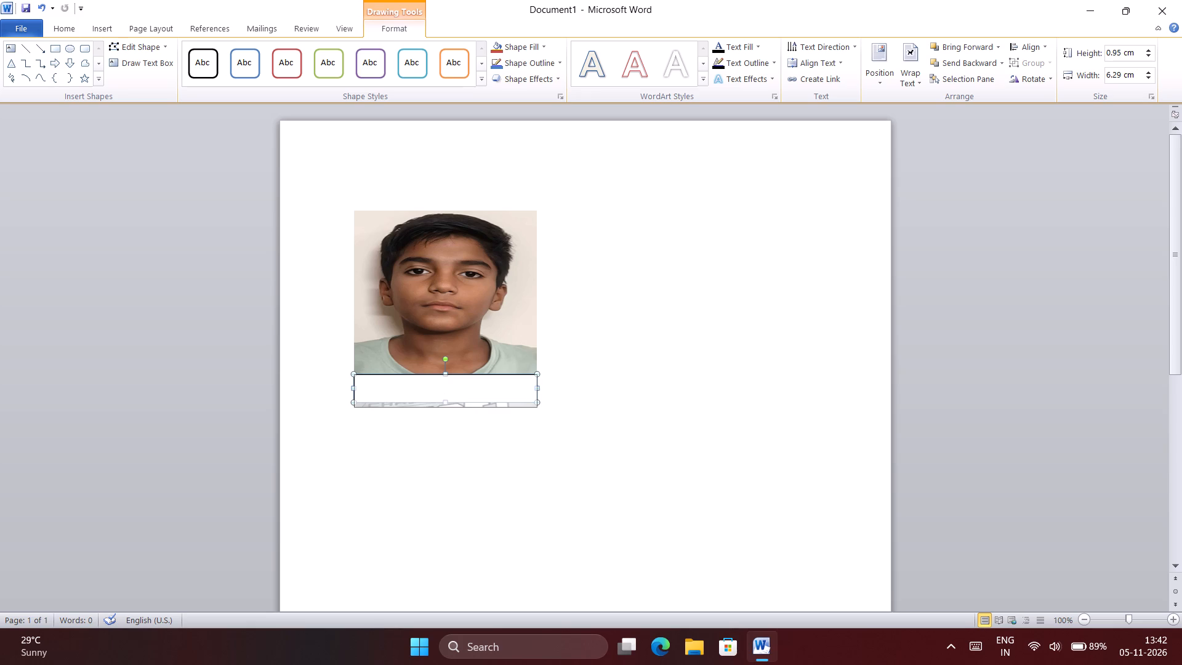
drag(444, 407, 444, 408)
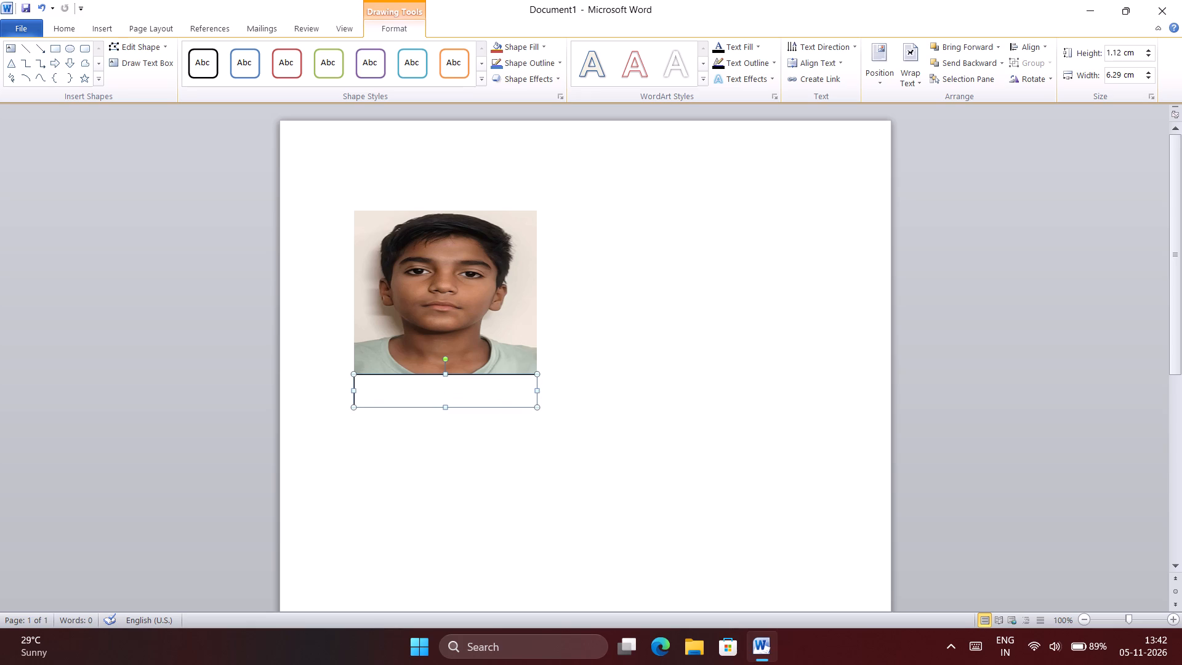
Enter the person's name in capital letters in the text box under the portrait.
click(368, 387)
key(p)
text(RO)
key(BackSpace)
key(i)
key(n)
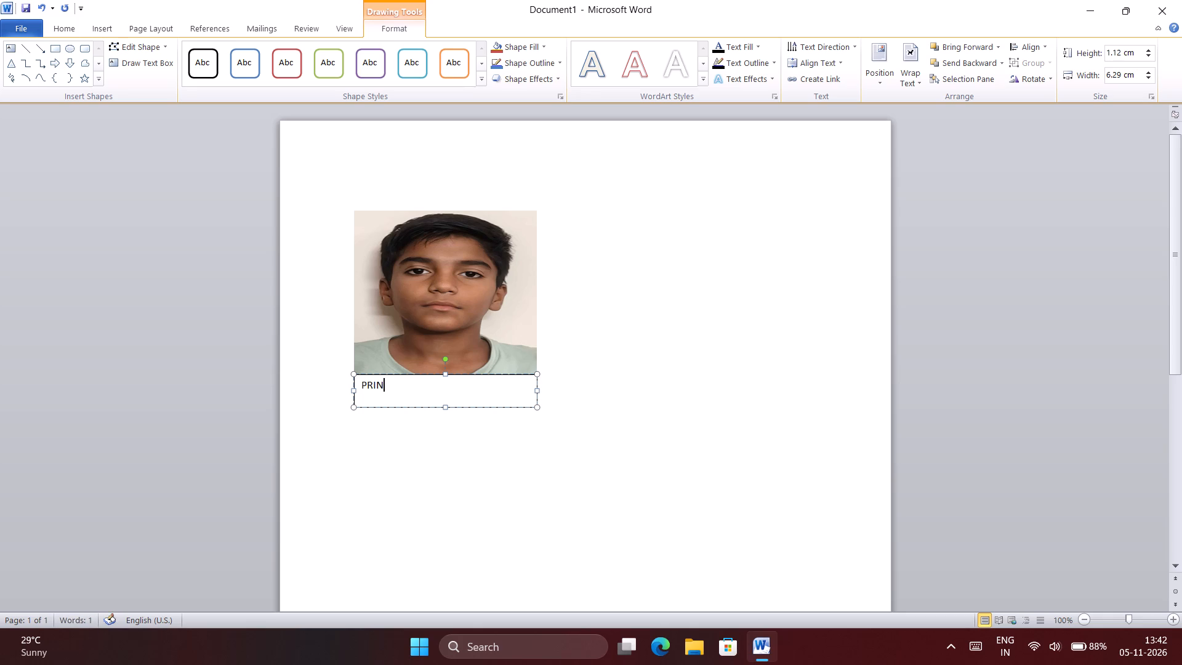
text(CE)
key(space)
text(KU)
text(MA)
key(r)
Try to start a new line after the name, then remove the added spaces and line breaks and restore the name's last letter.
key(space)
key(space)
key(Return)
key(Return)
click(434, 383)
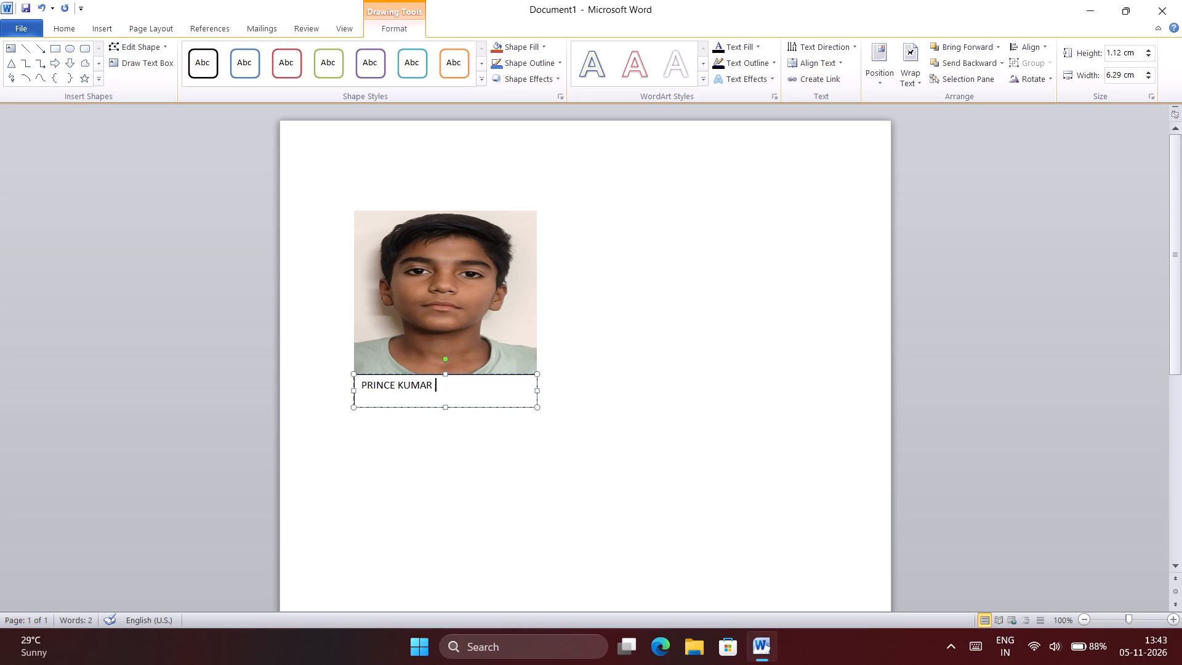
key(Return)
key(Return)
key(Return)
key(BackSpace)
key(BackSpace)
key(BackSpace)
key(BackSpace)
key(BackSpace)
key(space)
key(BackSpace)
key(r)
Add the word "Date" after the name in the caption text box.
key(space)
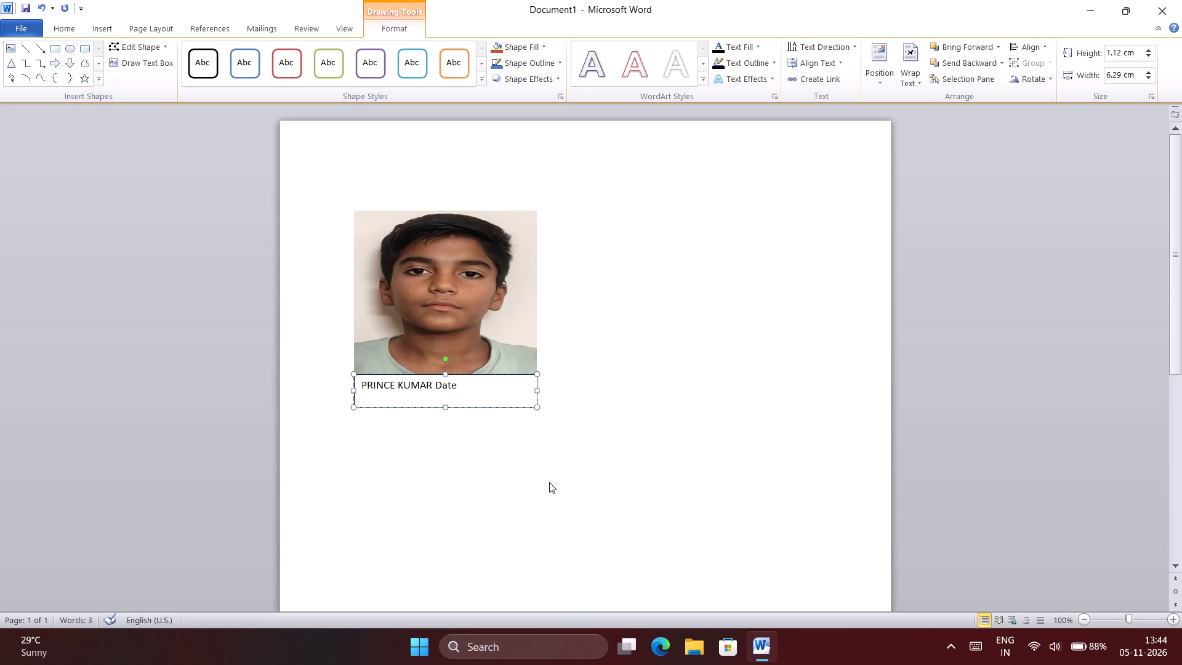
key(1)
key(BackSpace)
key(BackSpace)
key(BackSpace)
key(BackSpace)
key(BackSpace)
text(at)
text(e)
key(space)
Enter 18-10-26 after the word "Date" to complete the caption.
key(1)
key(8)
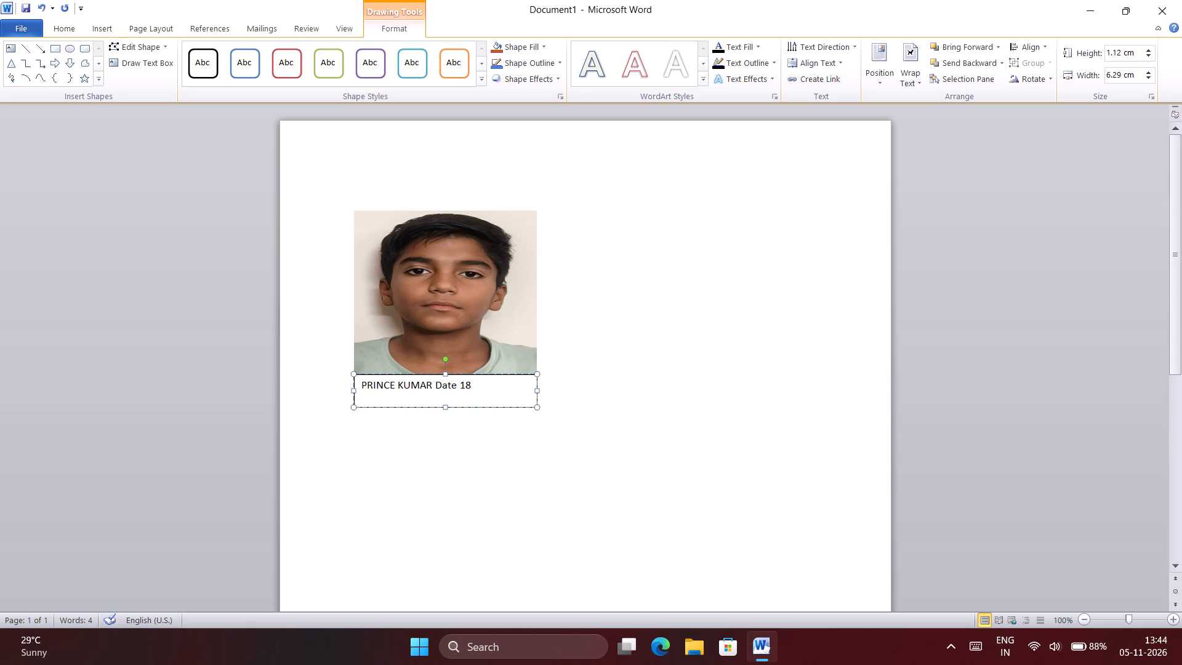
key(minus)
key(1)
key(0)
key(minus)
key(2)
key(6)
click(802, 476)
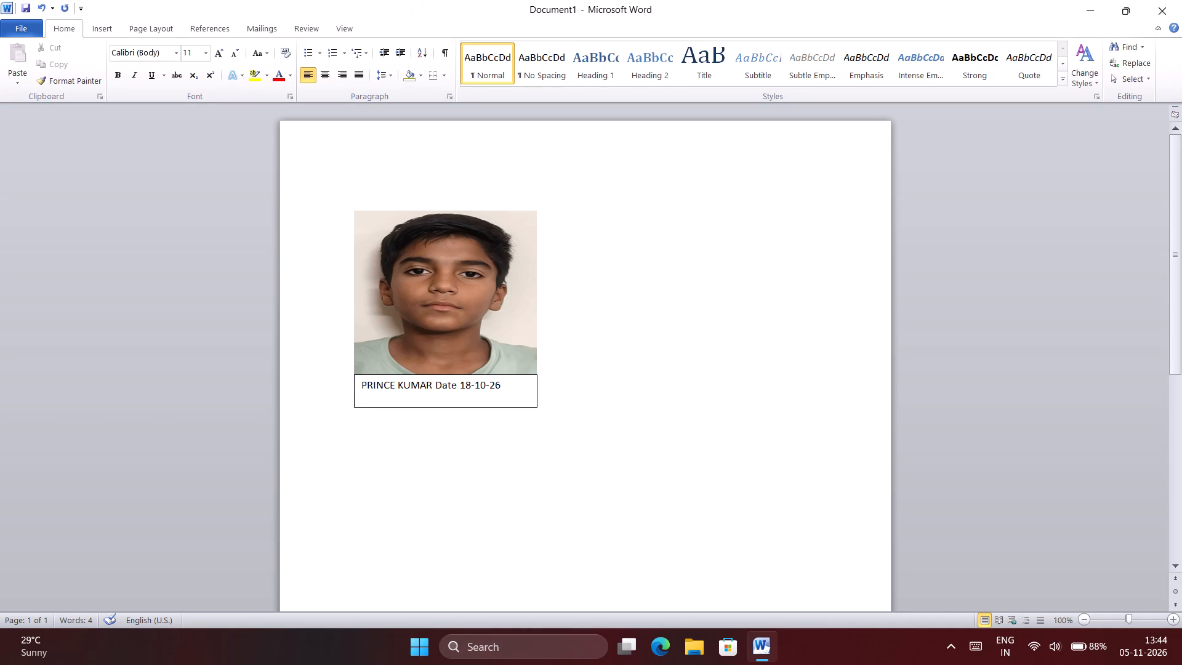
Move the caption text box up the portrait so its top edge meets the shirt's shoulders.
click(435, 406)
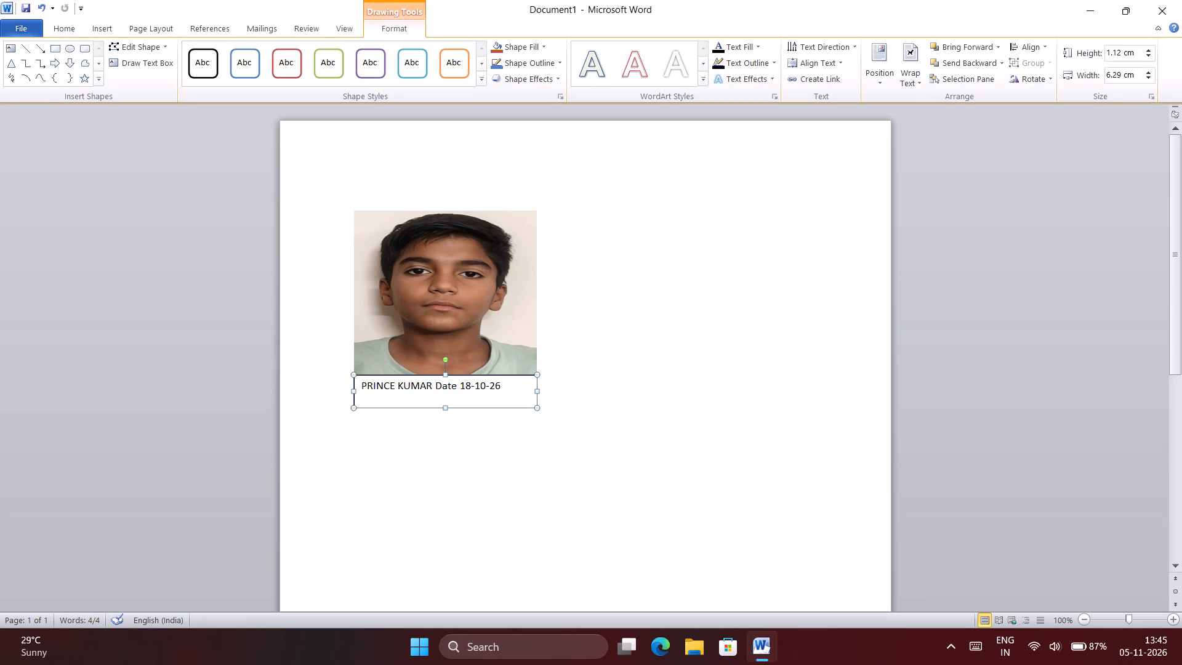
drag(441, 405, 443, 377)
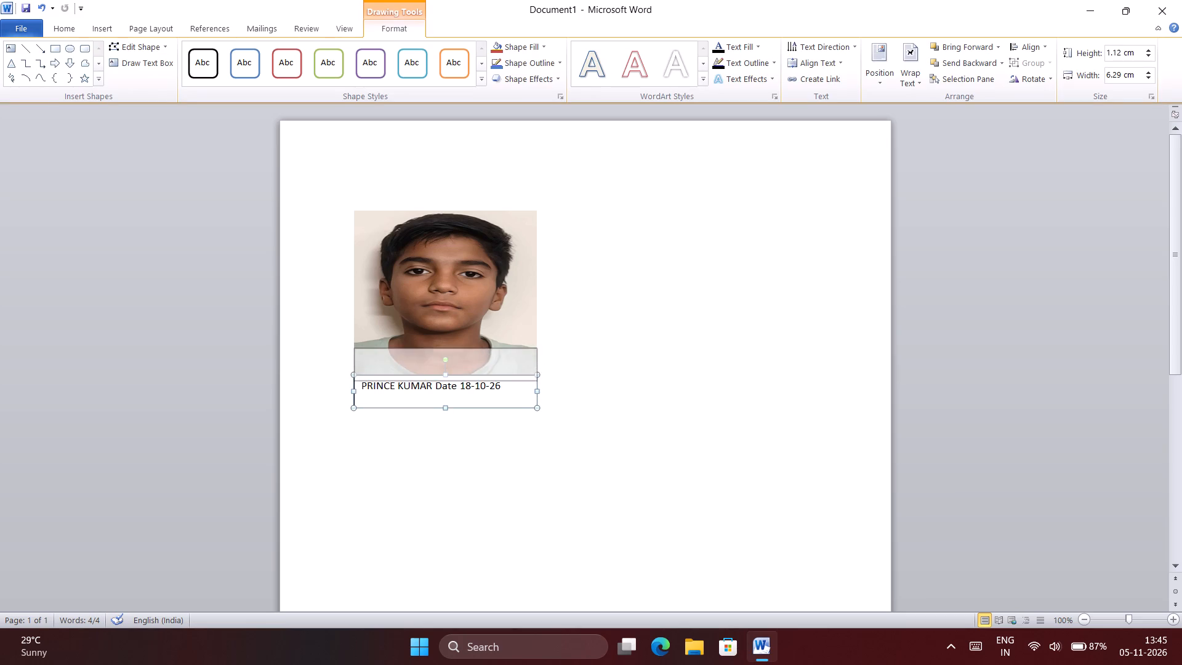
drag(443, 377, 443, 376)
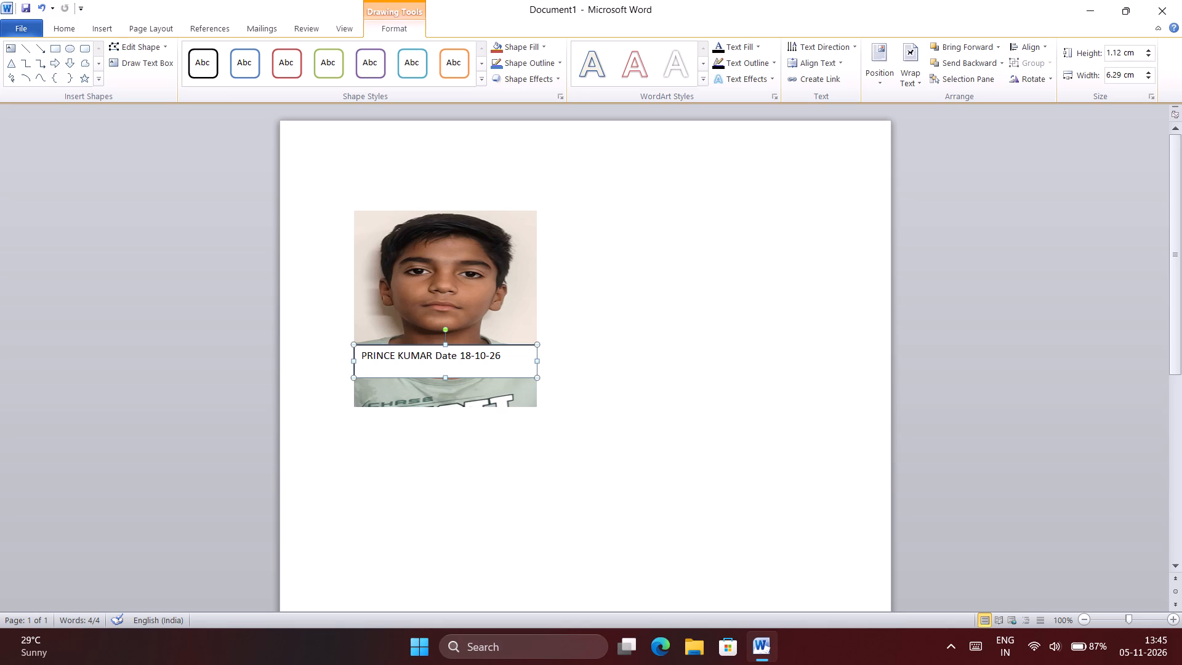
Shrink the portrait so it ends slightly below the caption box and is about 5.67 cm wide.
click(526, 310)
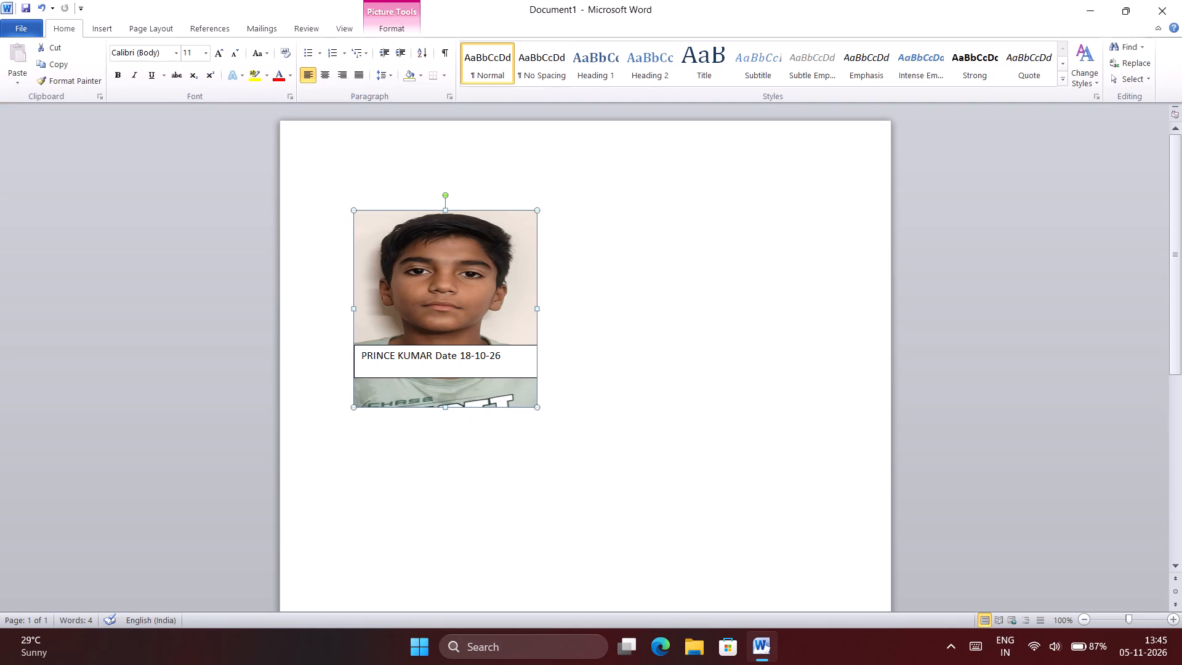
drag(446, 405, 451, 393)
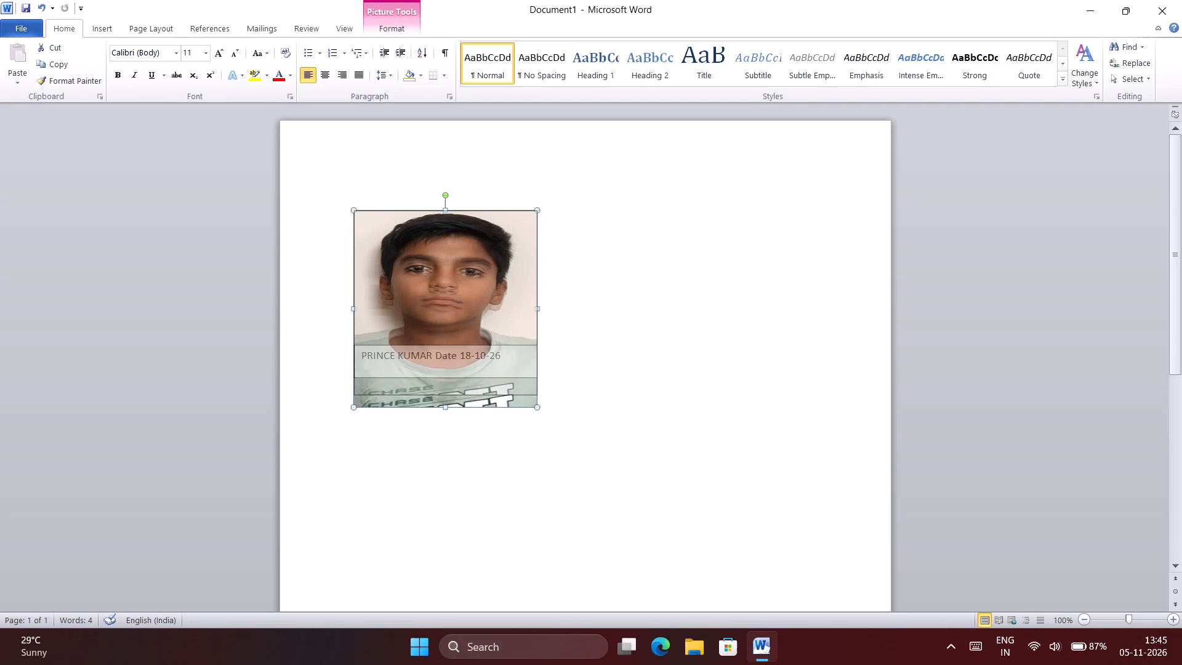
drag(451, 393, 454, 389)
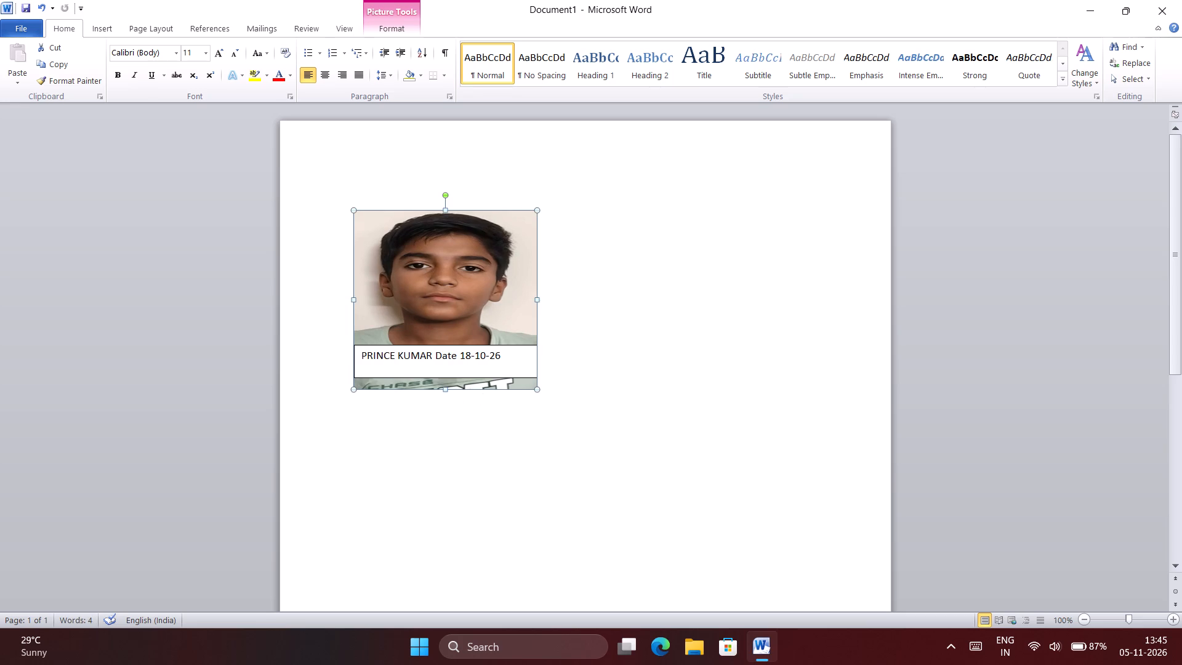
drag(535, 300, 526, 300)
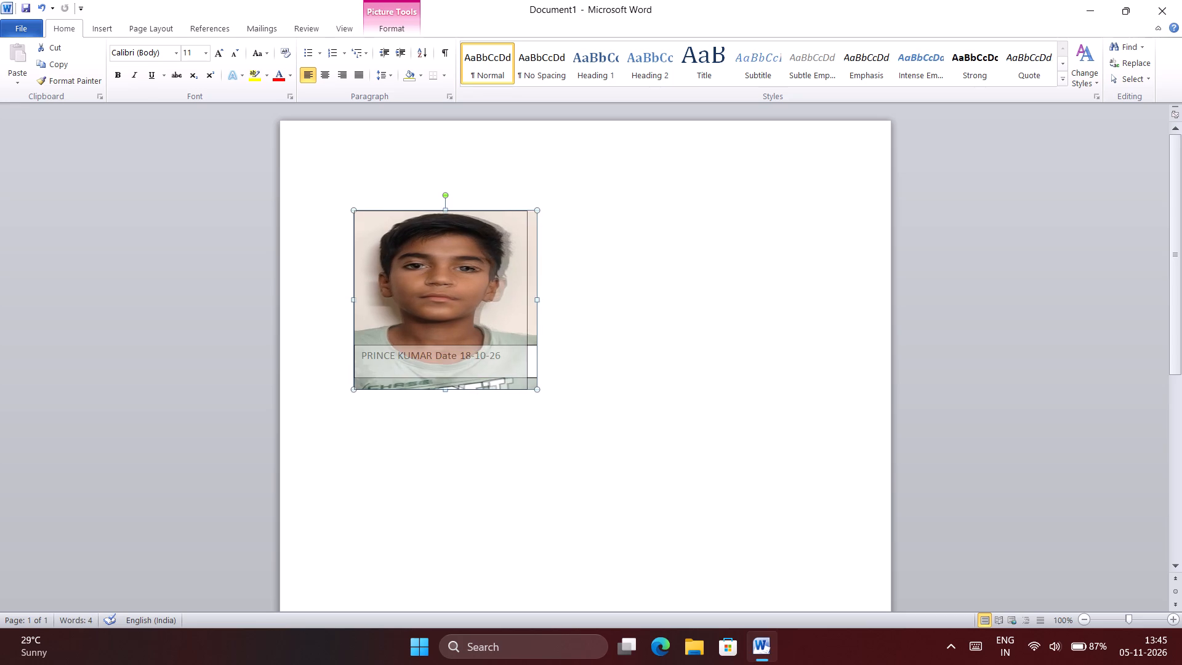
drag(526, 300, 519, 306)
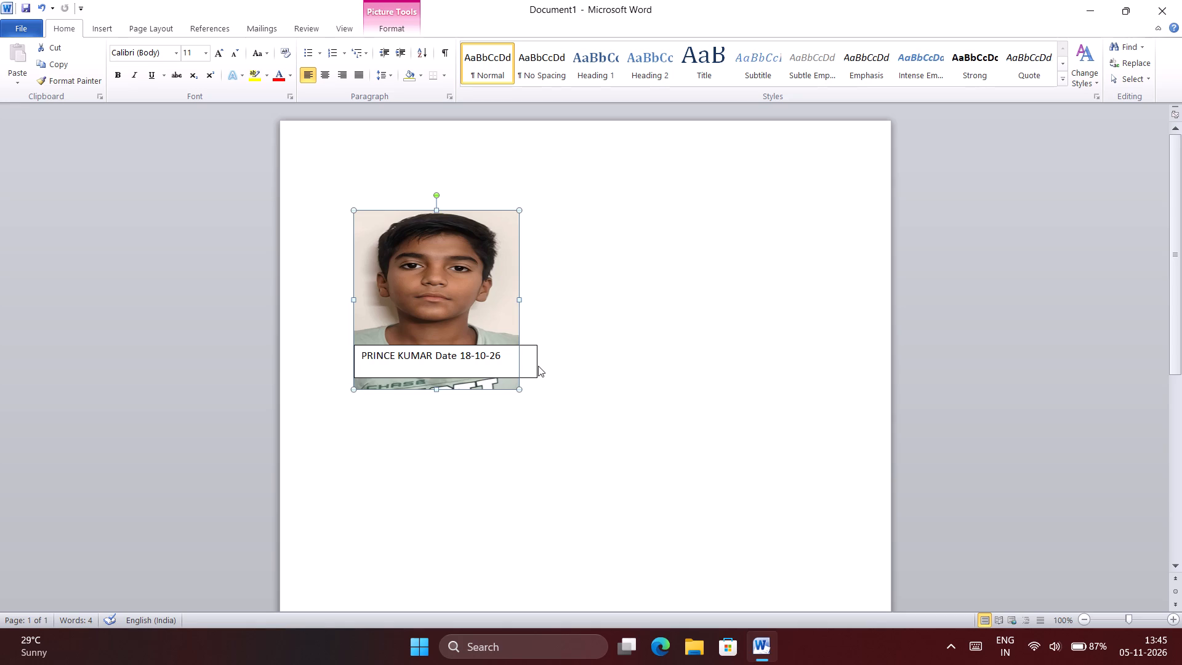
Narrow the caption text box to match the portrait's right edge.
drag(470, 358, 467, 358)
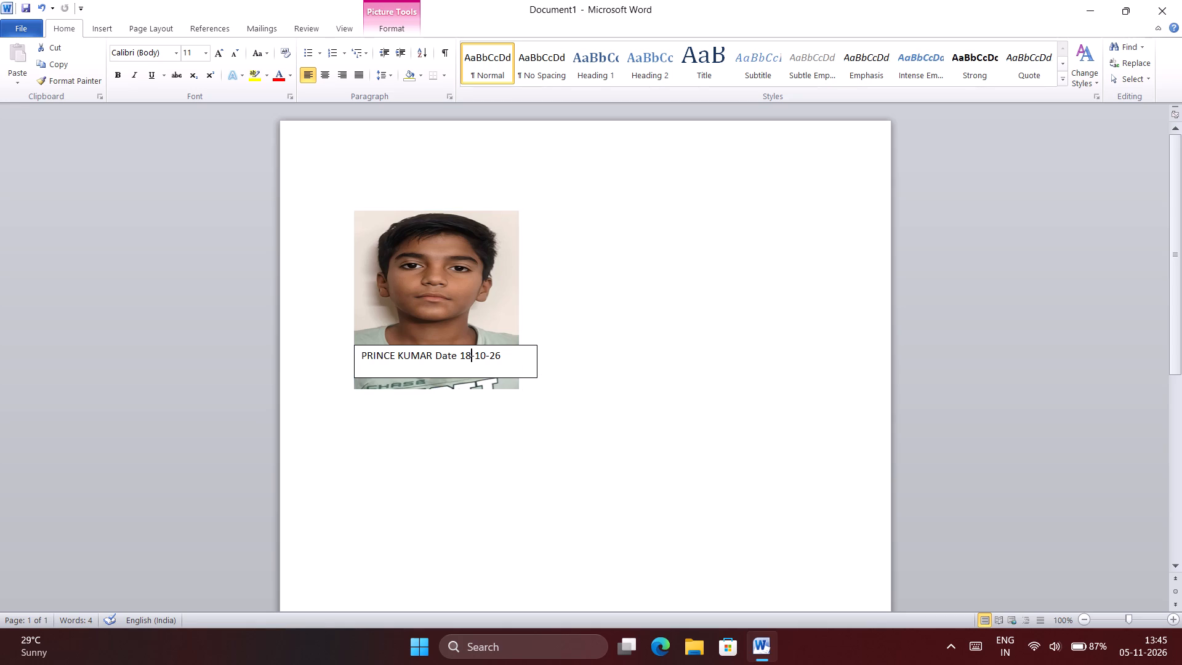
drag(467, 358, 457, 373)
click(795, 368)
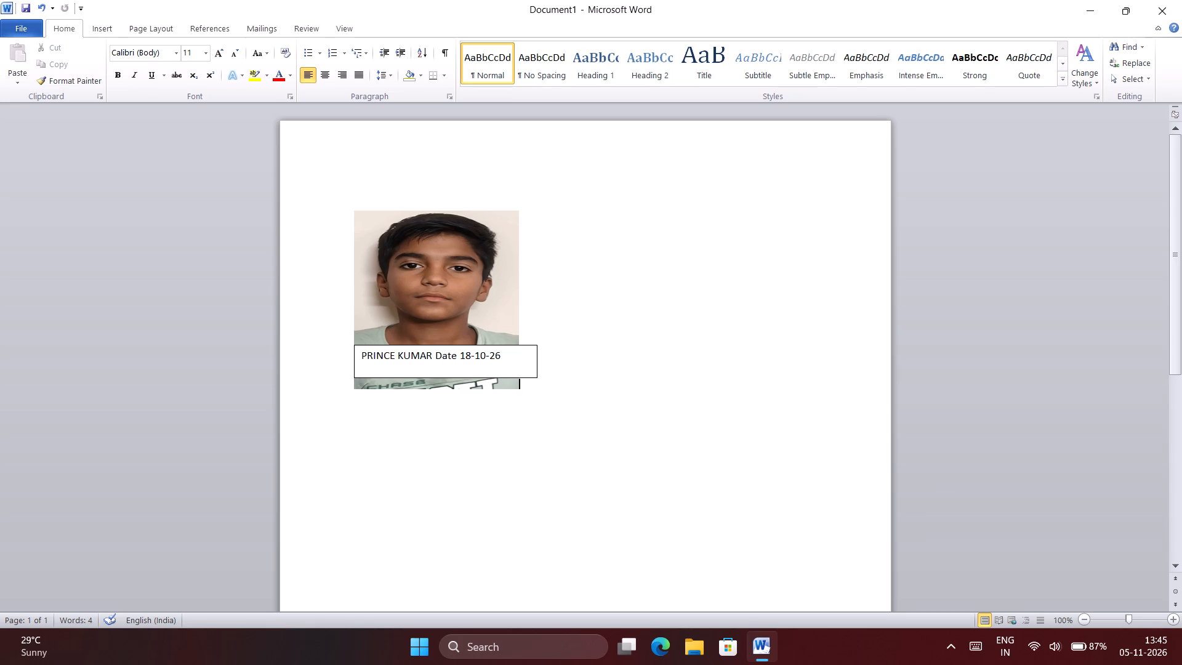
click(541, 365)
click(523, 362)
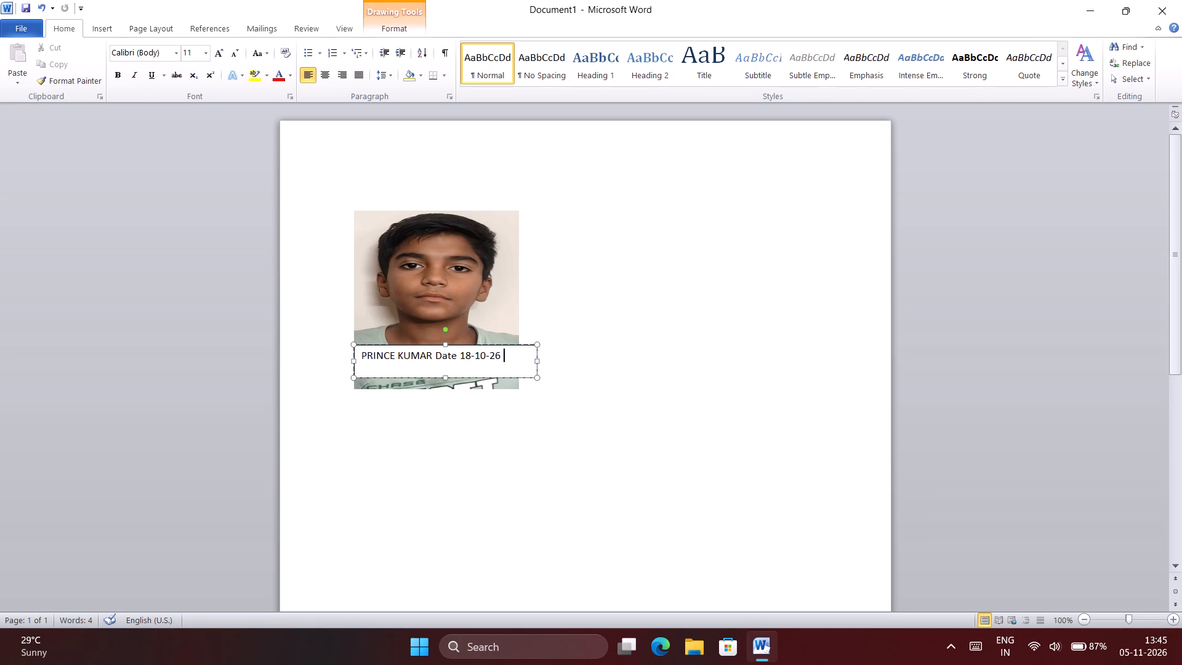
drag(535, 363, 520, 369)
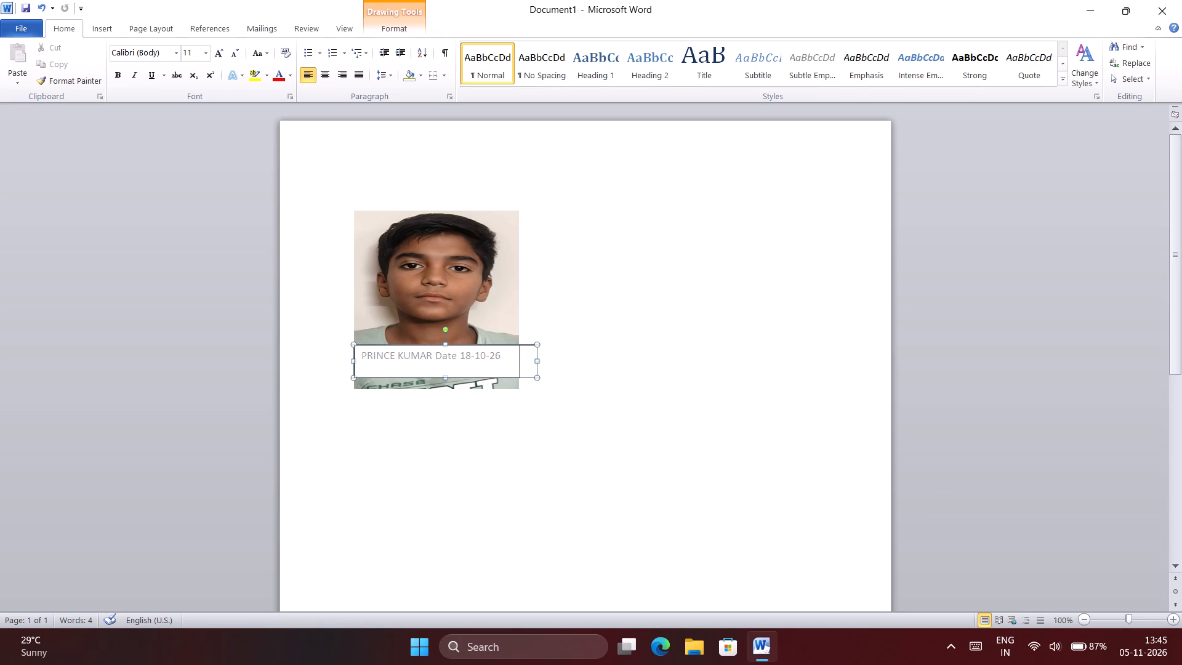
drag(520, 369, 518, 371)
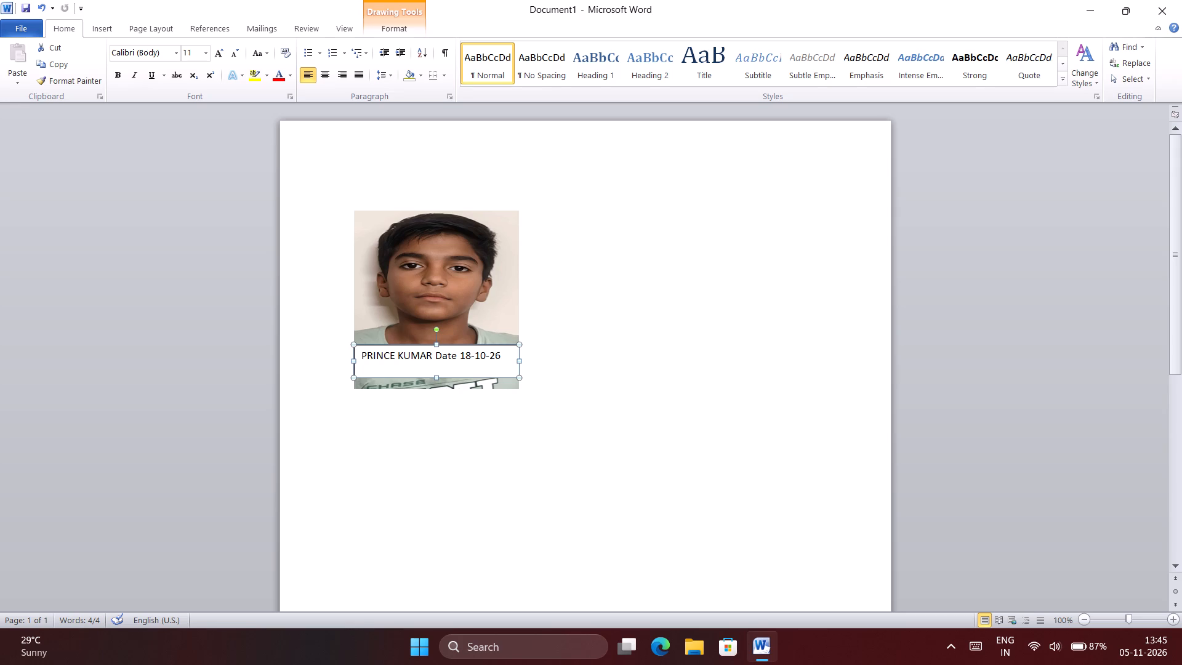
Shorten the portrait to about 5.74 cm high so its bottom edge meets the caption box's bottom edge.
click(429, 392)
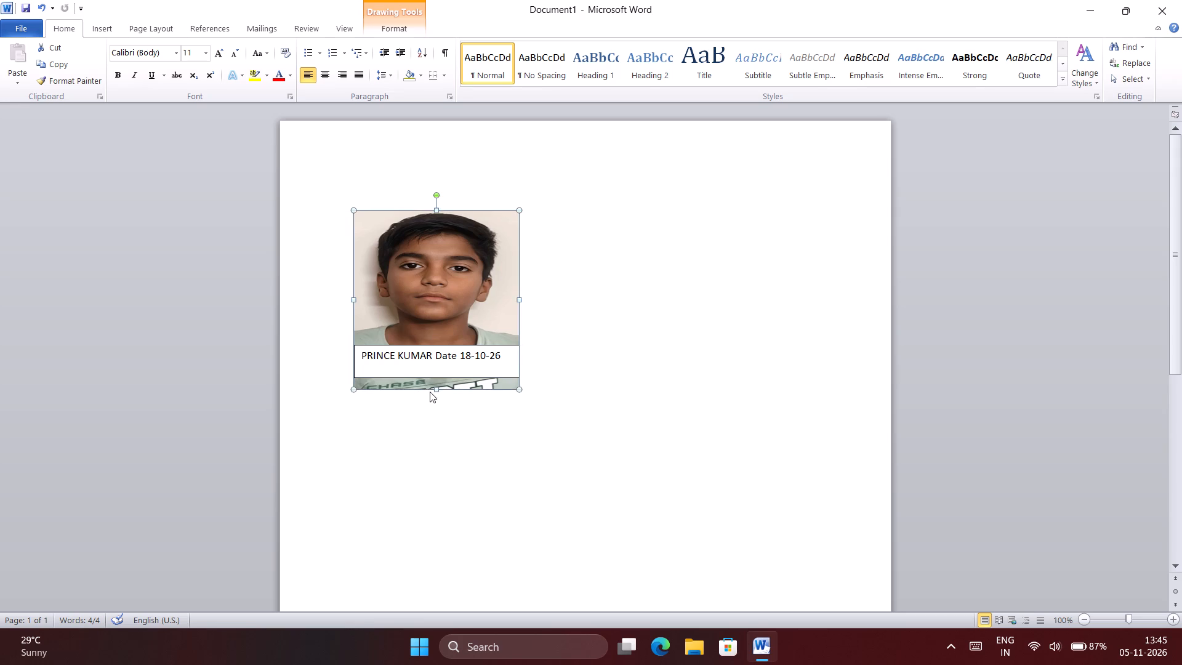
drag(435, 390, 441, 380)
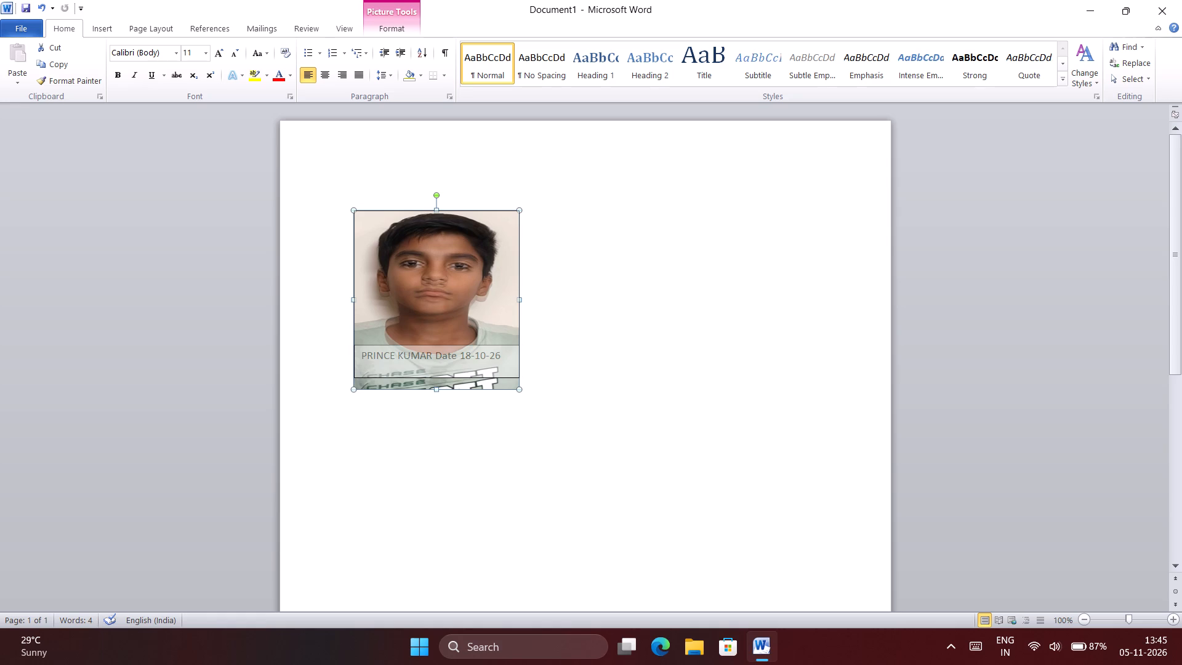
drag(441, 380, 440, 380)
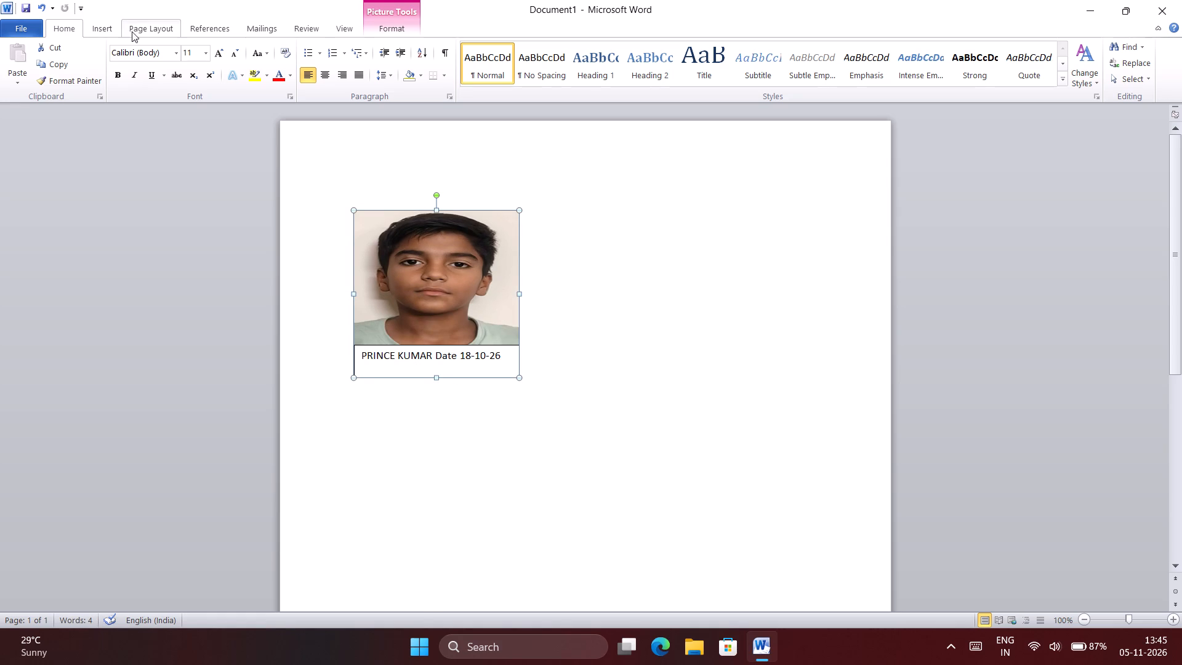
Narrow the portrait to about 5.1 cm wide.
click(98, 25)
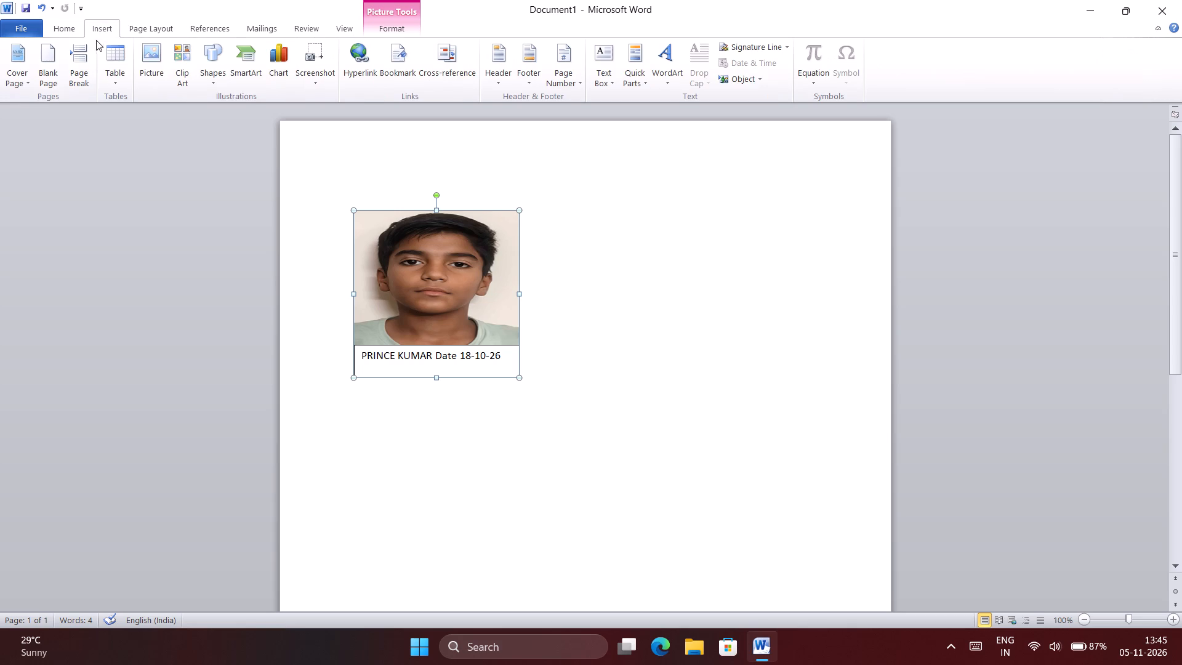
click(397, 21)
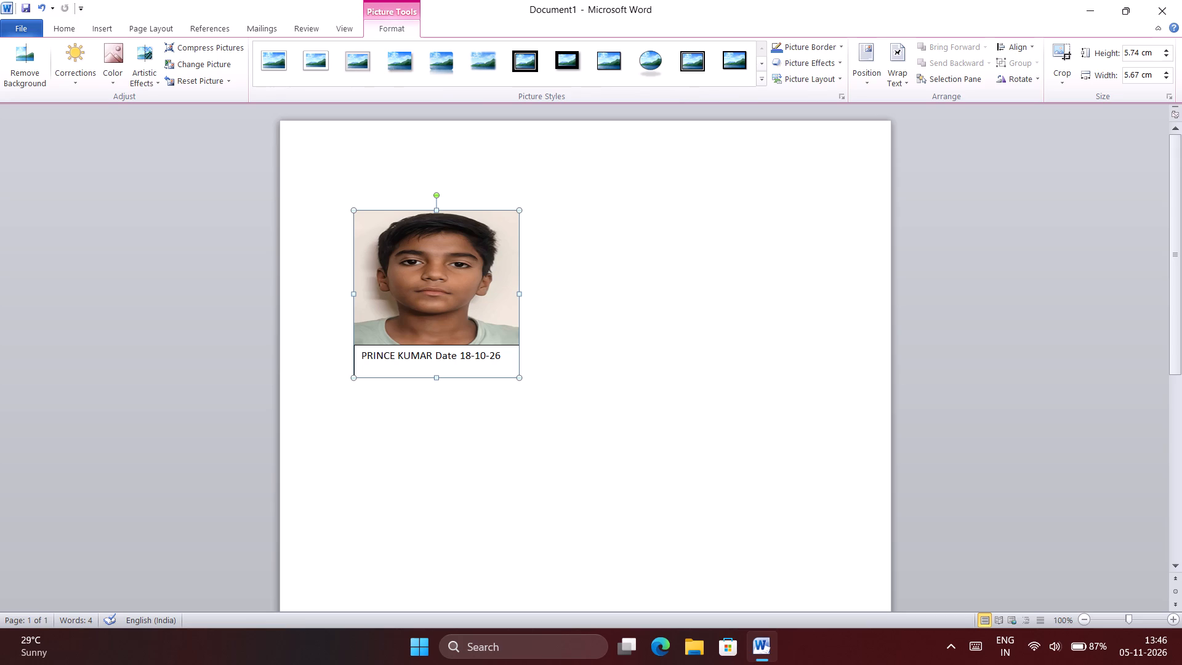
drag(520, 291, 505, 295)
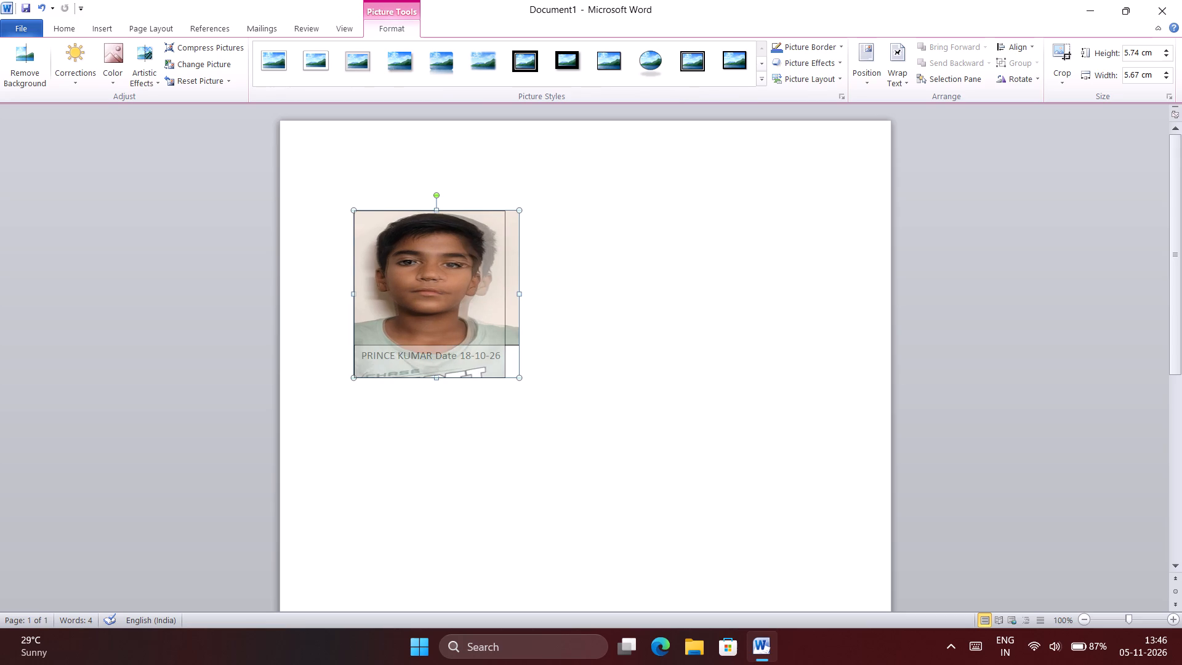
drag(505, 295, 502, 295)
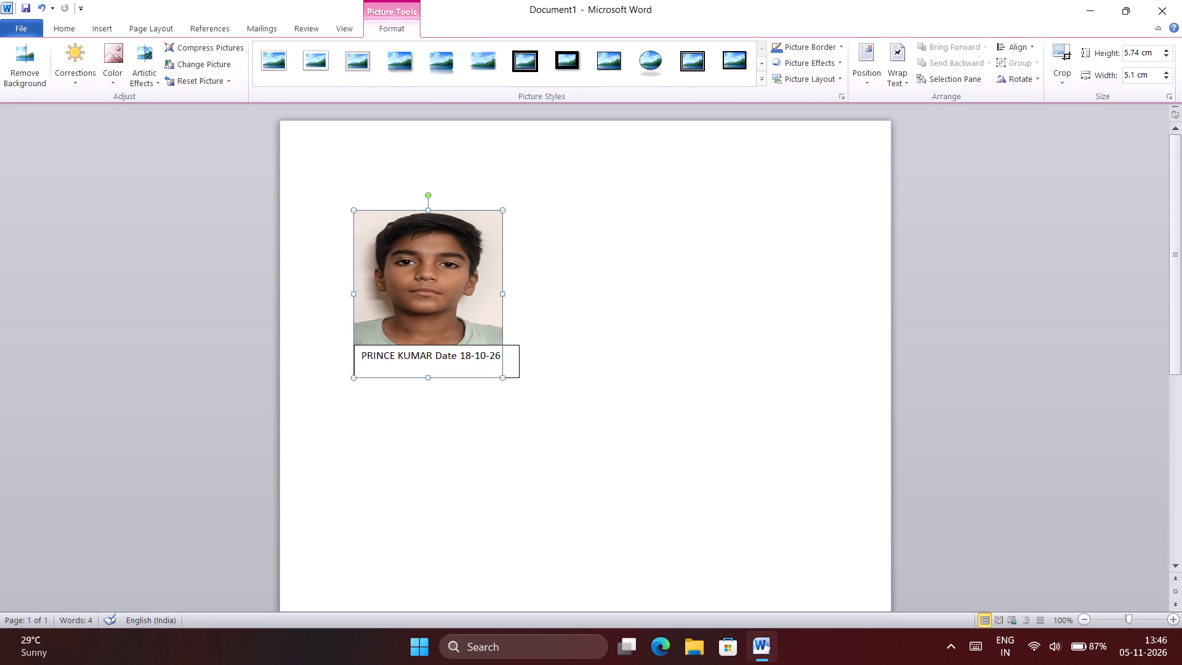
Narrow the caption text box so its right edge lines up with the portrait's right edge.
click(507, 364)
drag(518, 360, 520, 358)
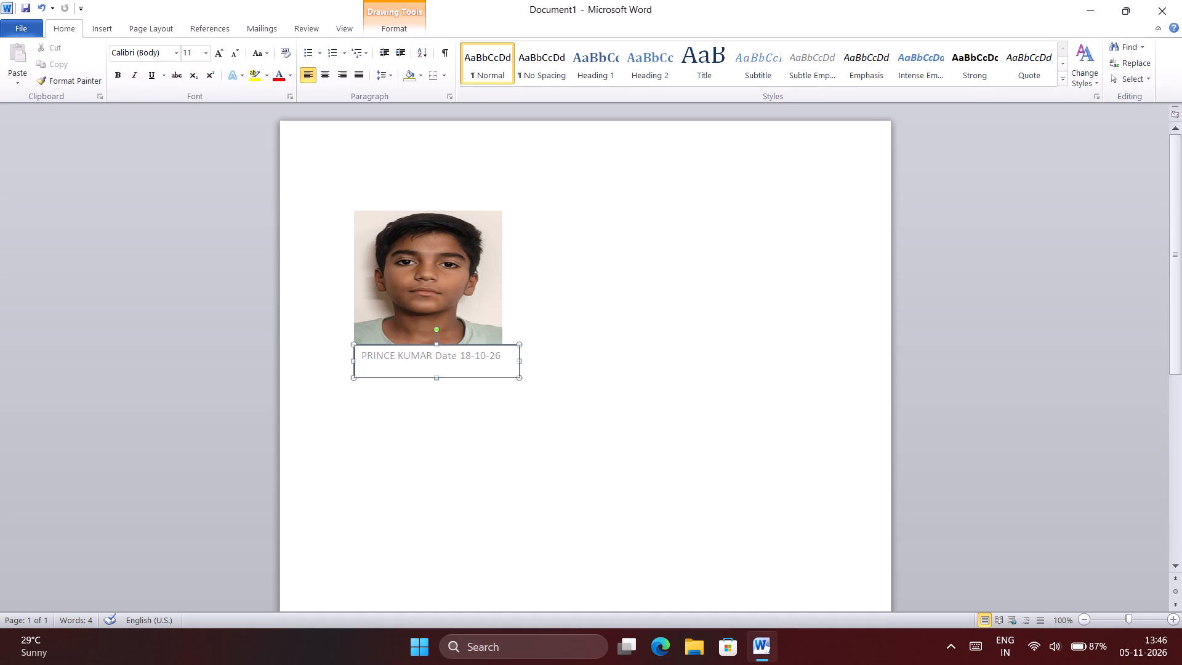
drag(520, 358, 501, 357)
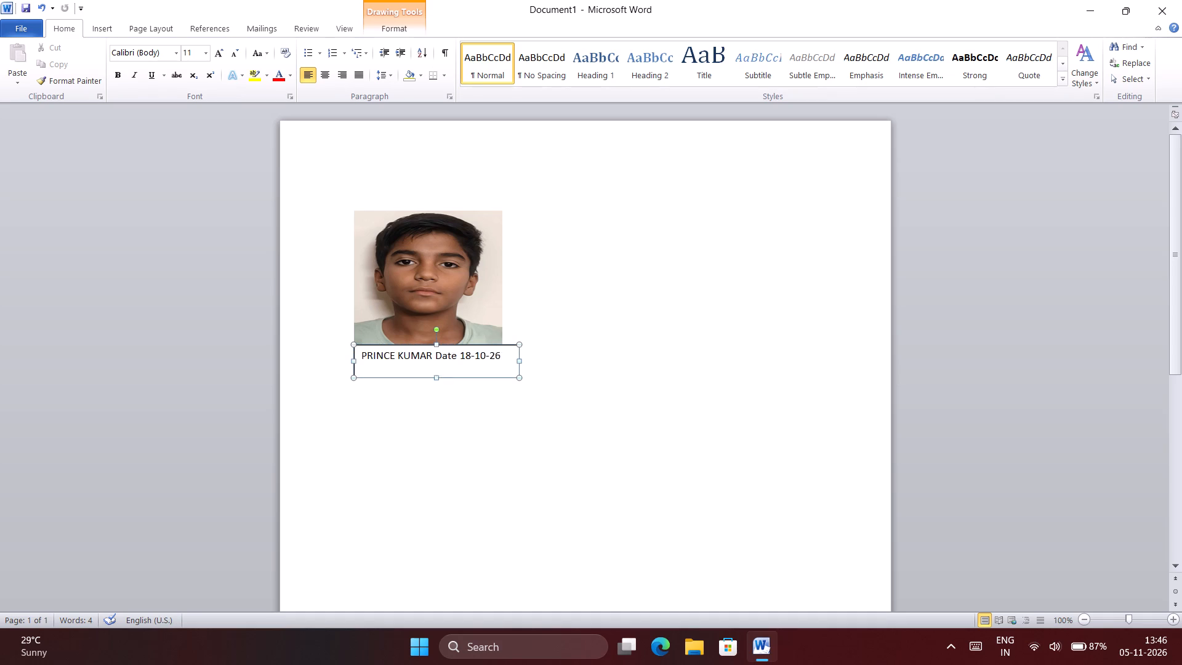
Move the caption box up over the portrait so it covers the shirt just below the neckline.
drag(428, 374, 430, 352)
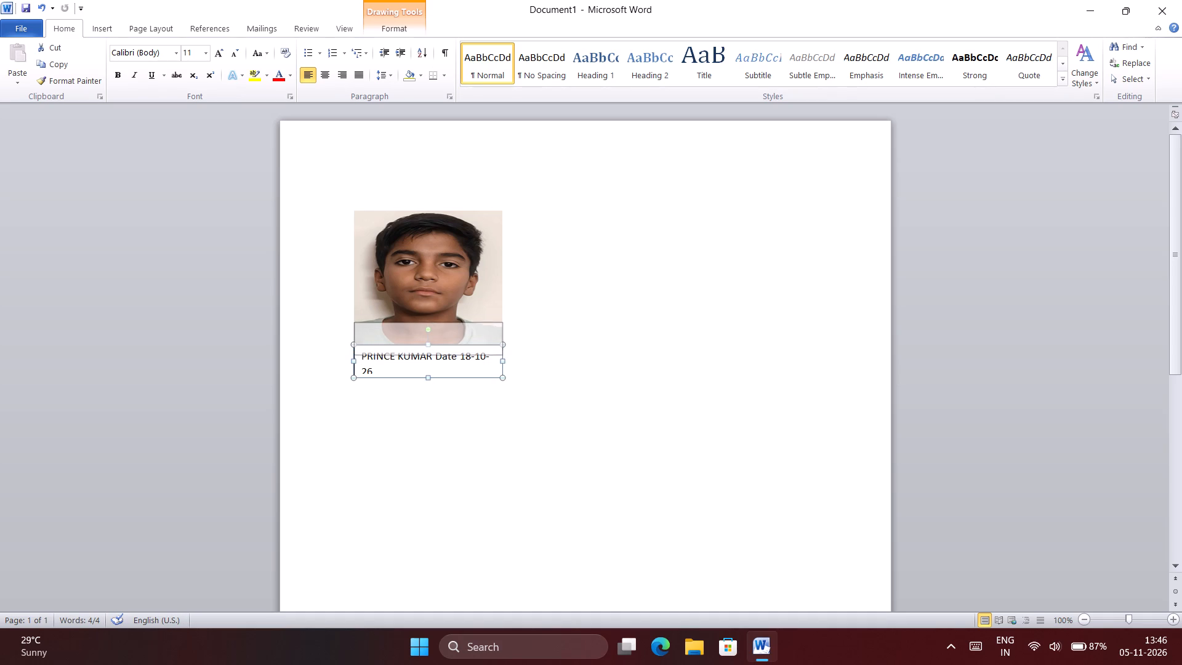
drag(430, 352, 428, 344)
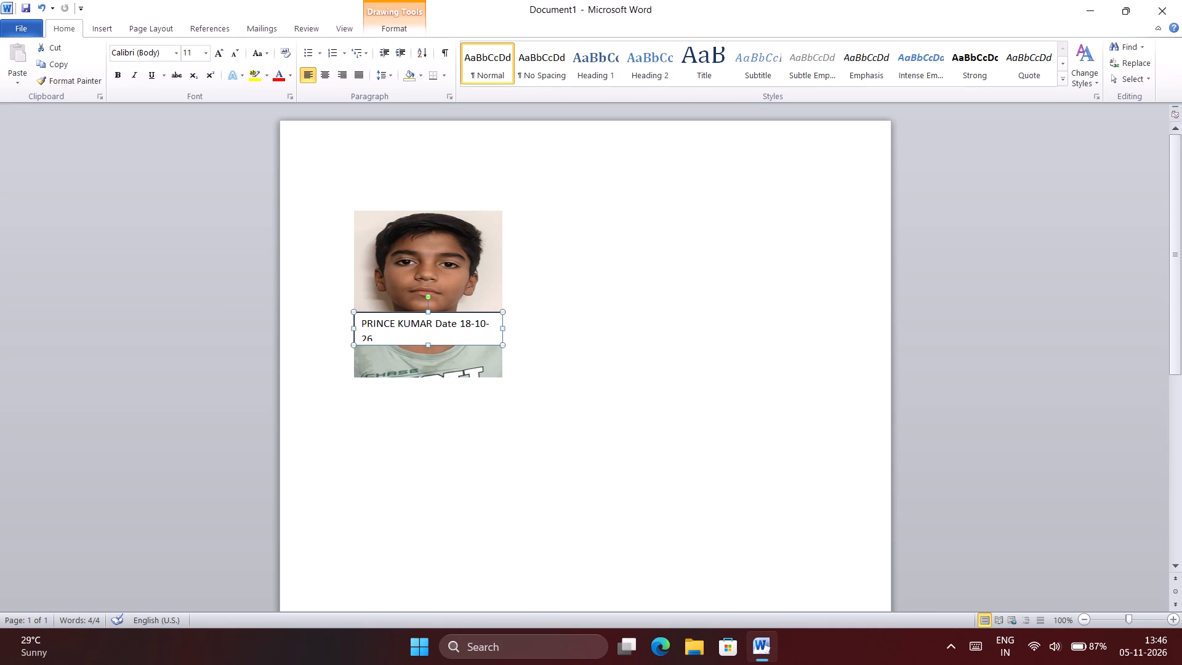
drag(355, 318, 355, 331)
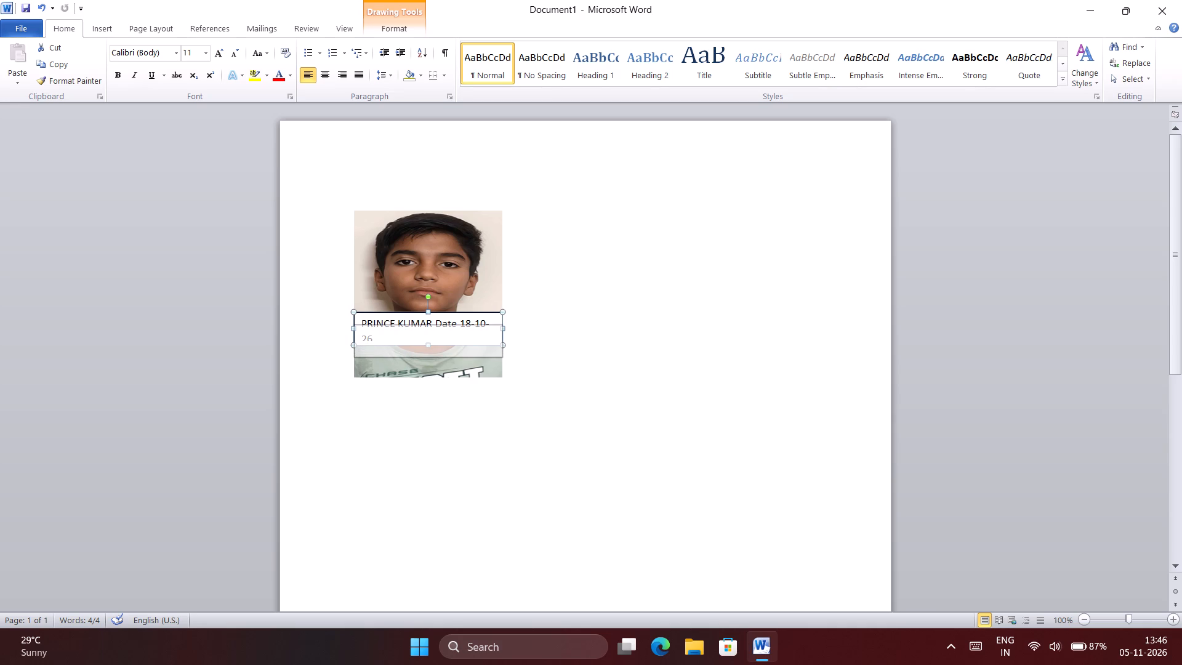
drag(355, 331, 355, 339)
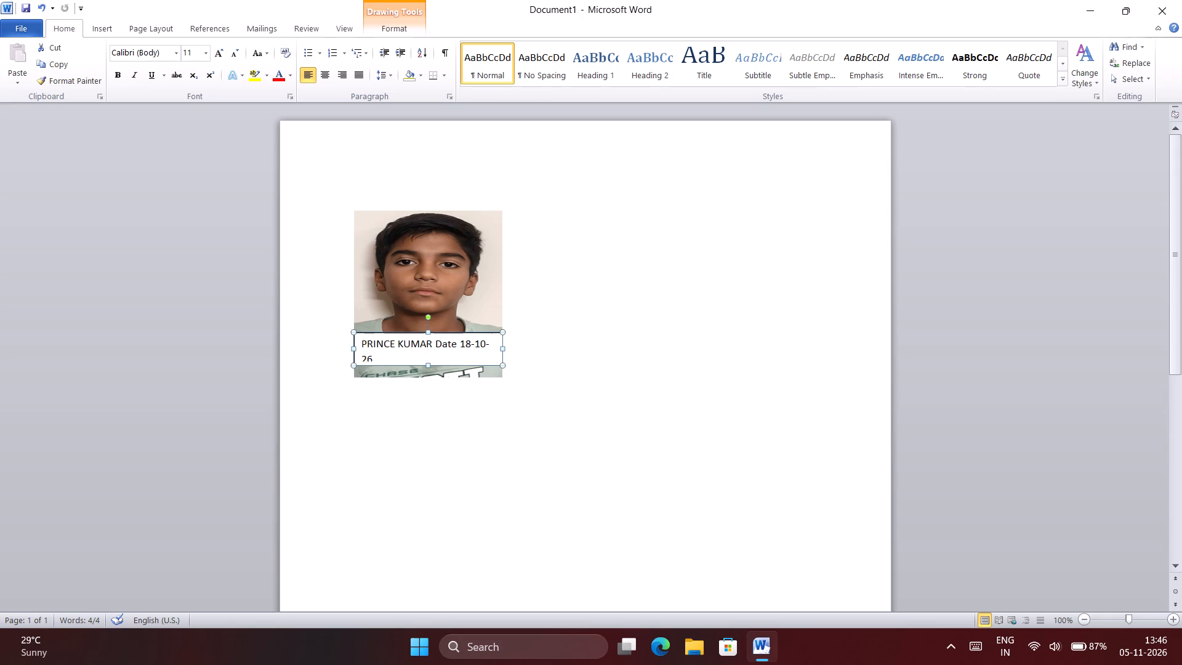
Shorten the portrait from its bottom edge to about 5.12 cm high, ending near the caption box's bottom edge.
drag(417, 378, 419, 371)
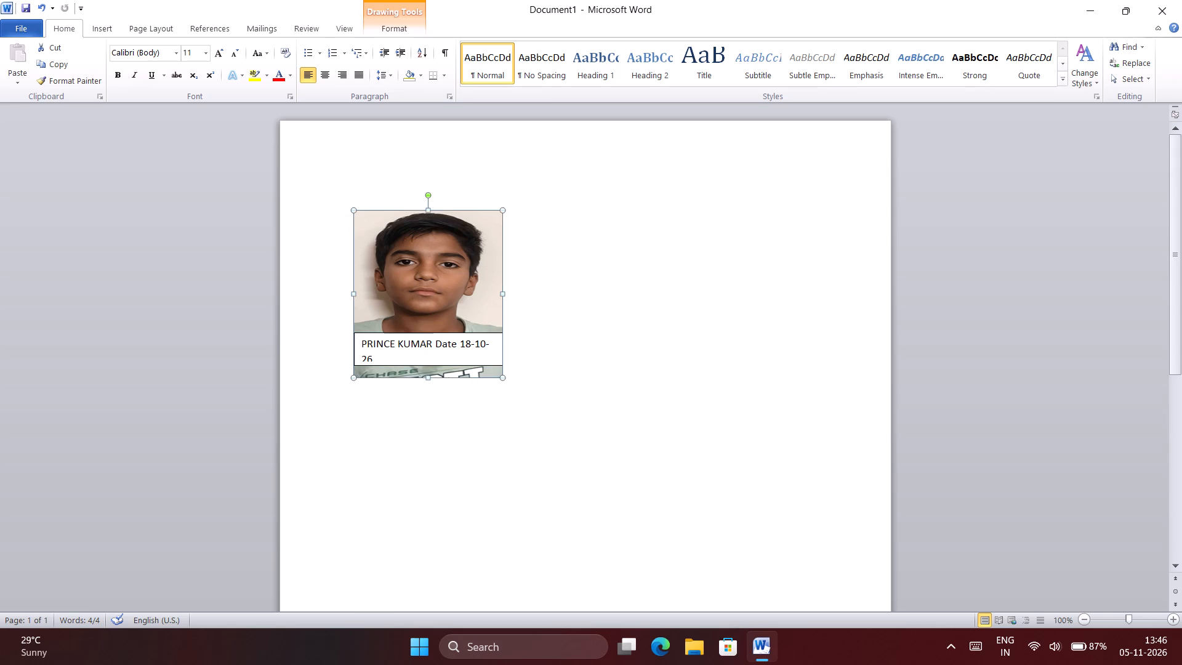
drag(419, 371, 421, 366)
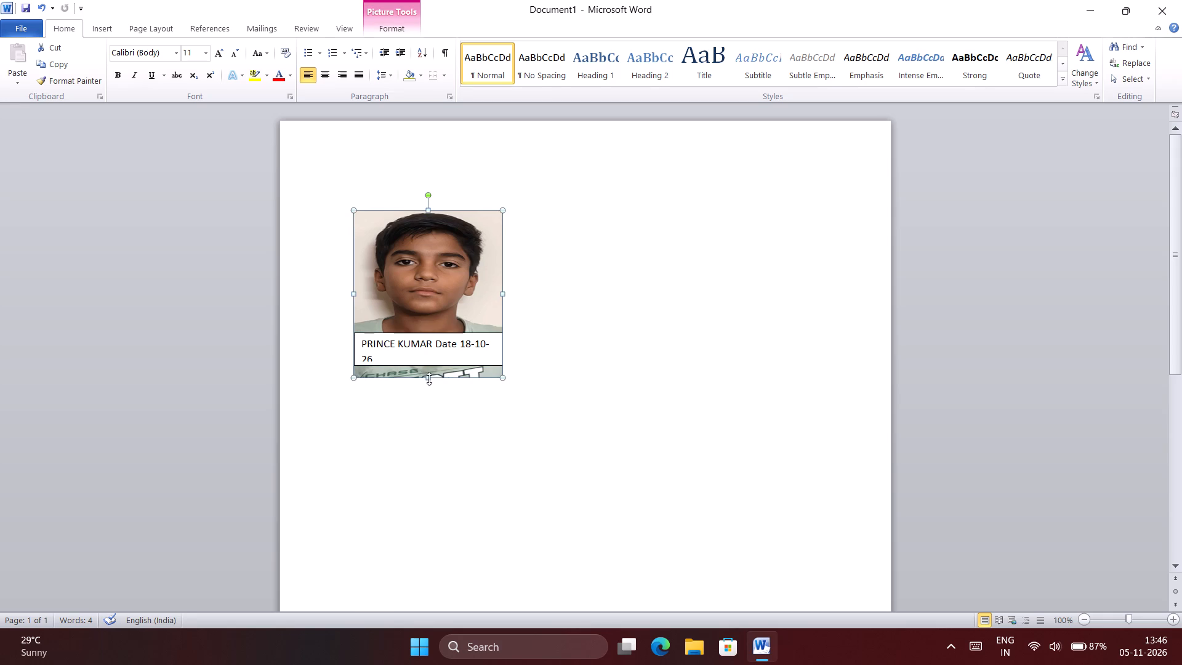
drag(429, 379, 430, 371)
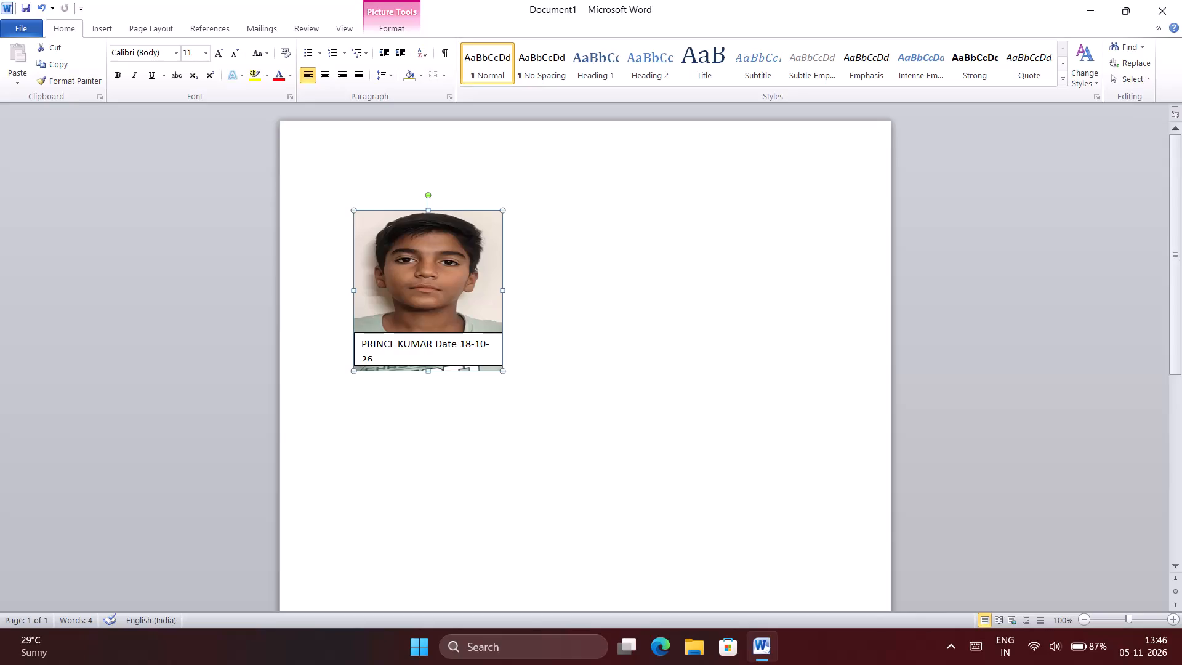
drag(427, 373, 432, 360)
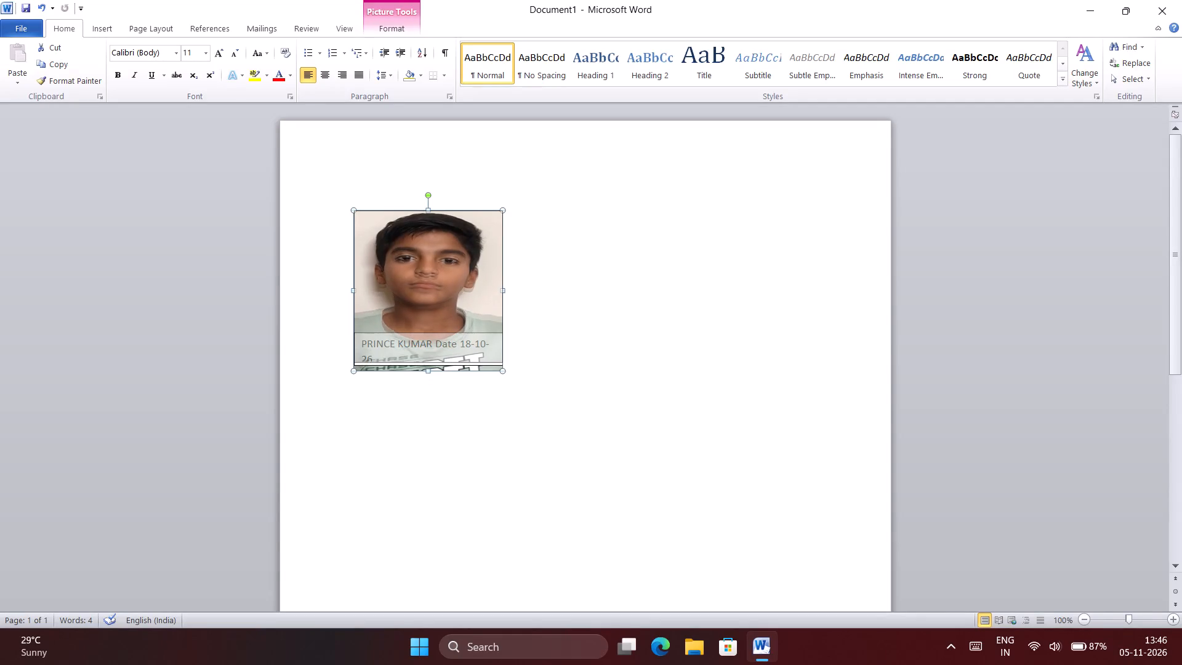
drag(432, 360, 432, 360)
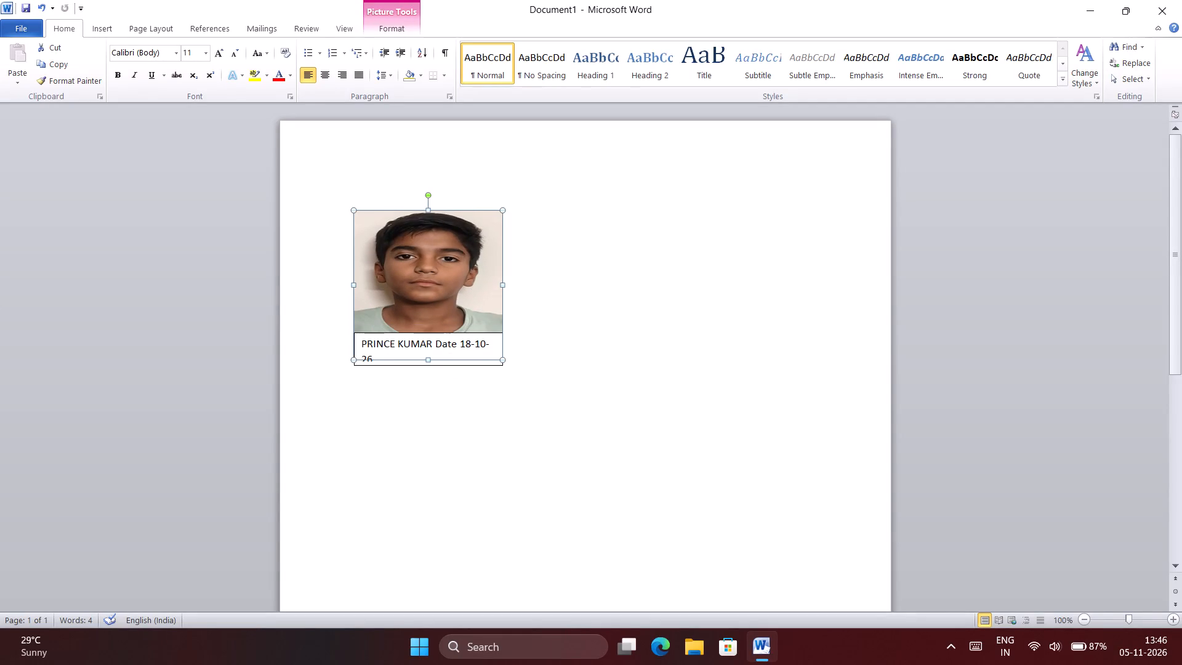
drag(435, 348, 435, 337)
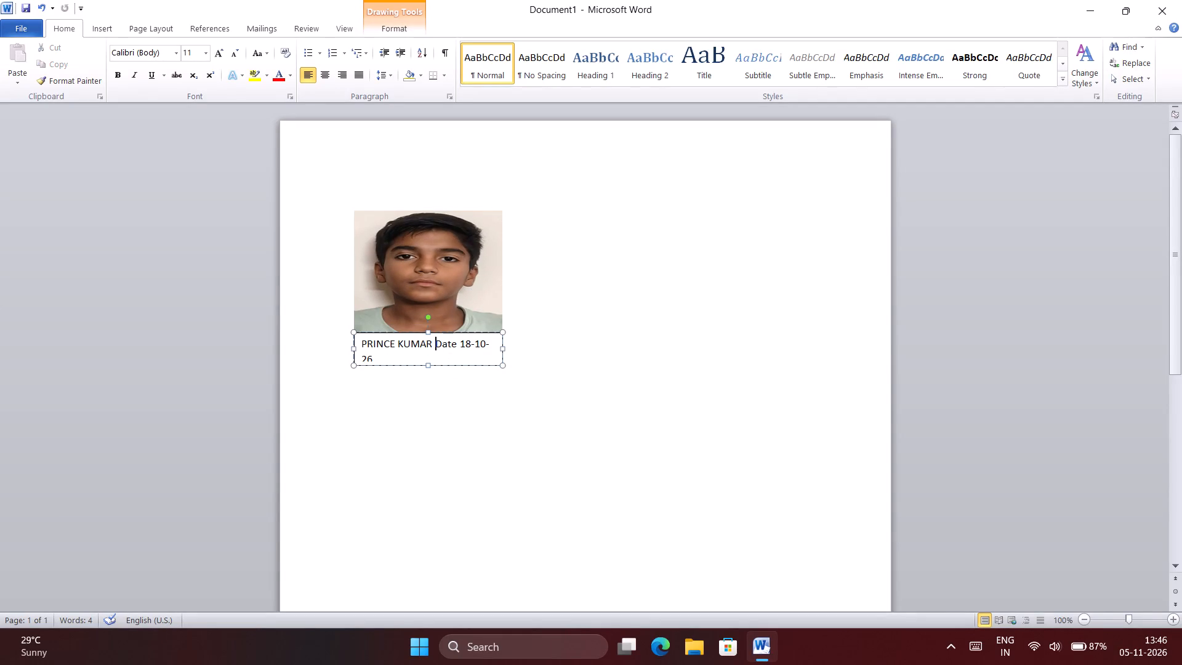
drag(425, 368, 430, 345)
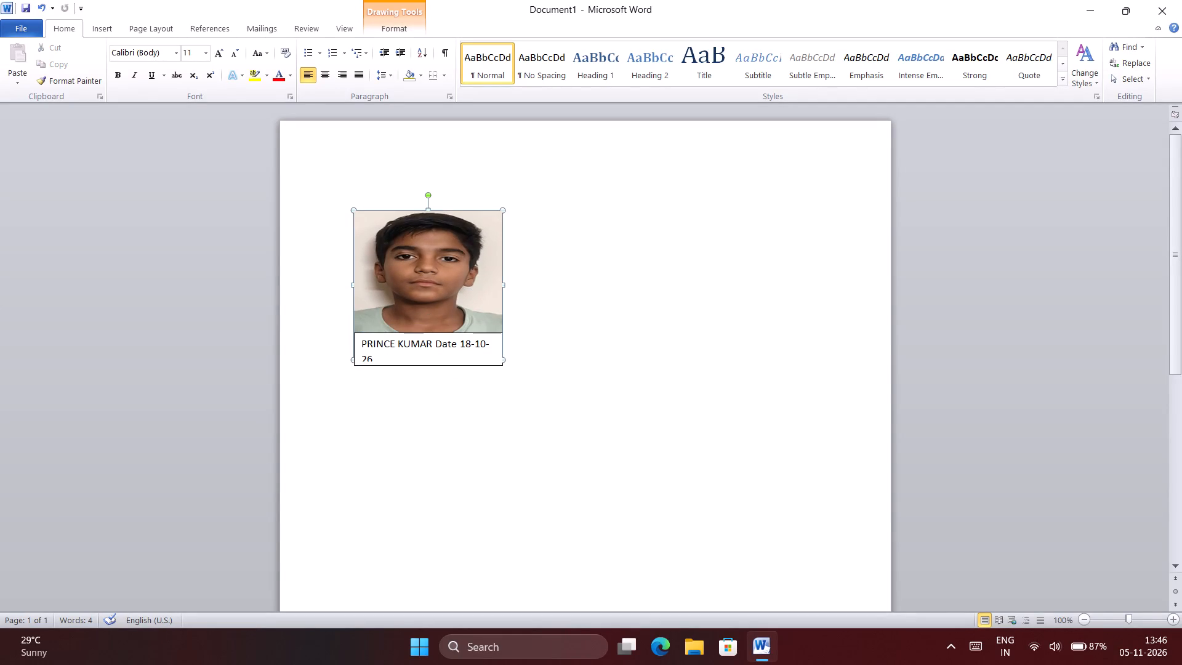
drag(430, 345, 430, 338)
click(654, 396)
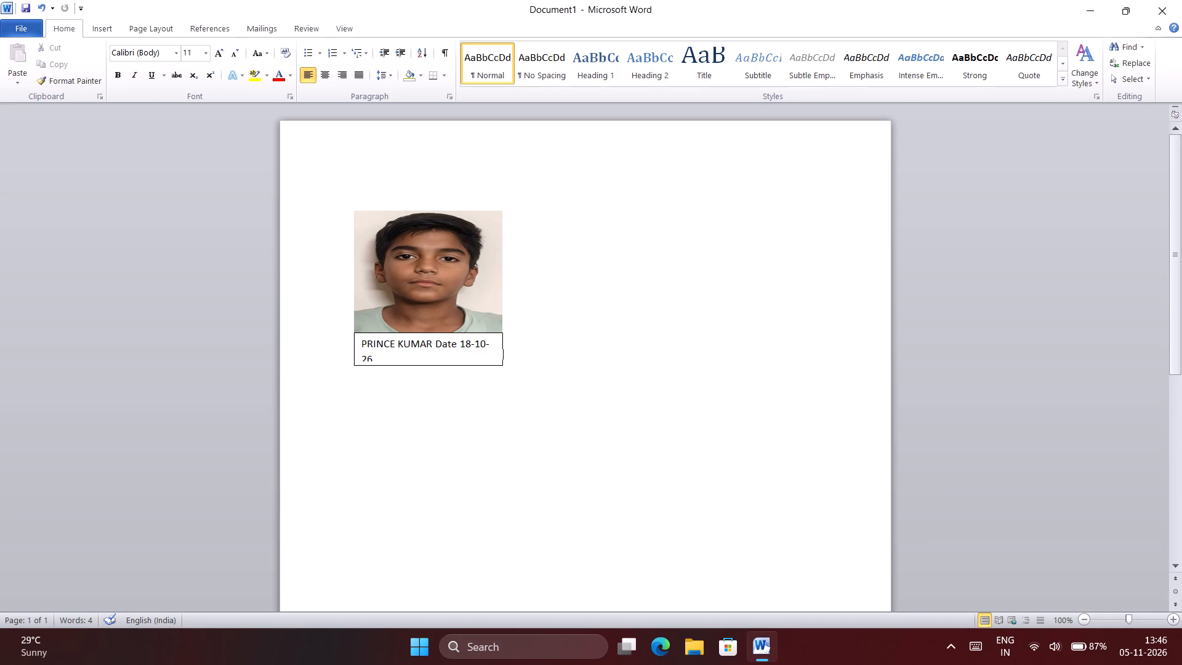
Add a 1 pt black border around the portrait.
drag(455, 277, 440, 261)
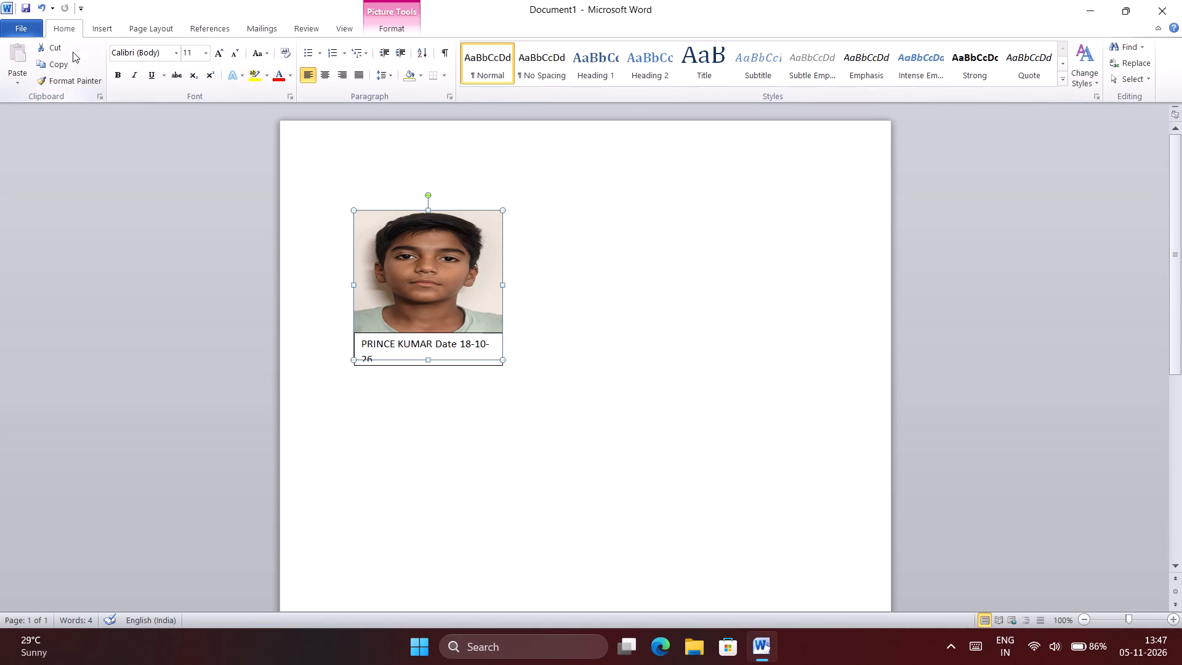
click(95, 28)
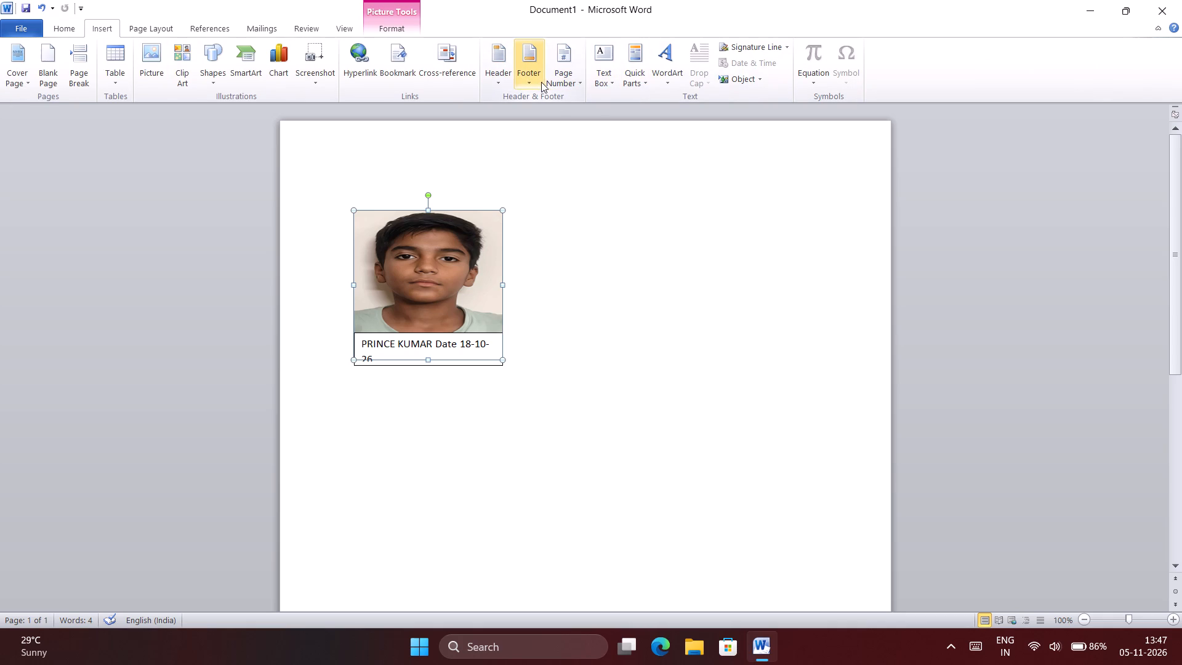
click(387, 9)
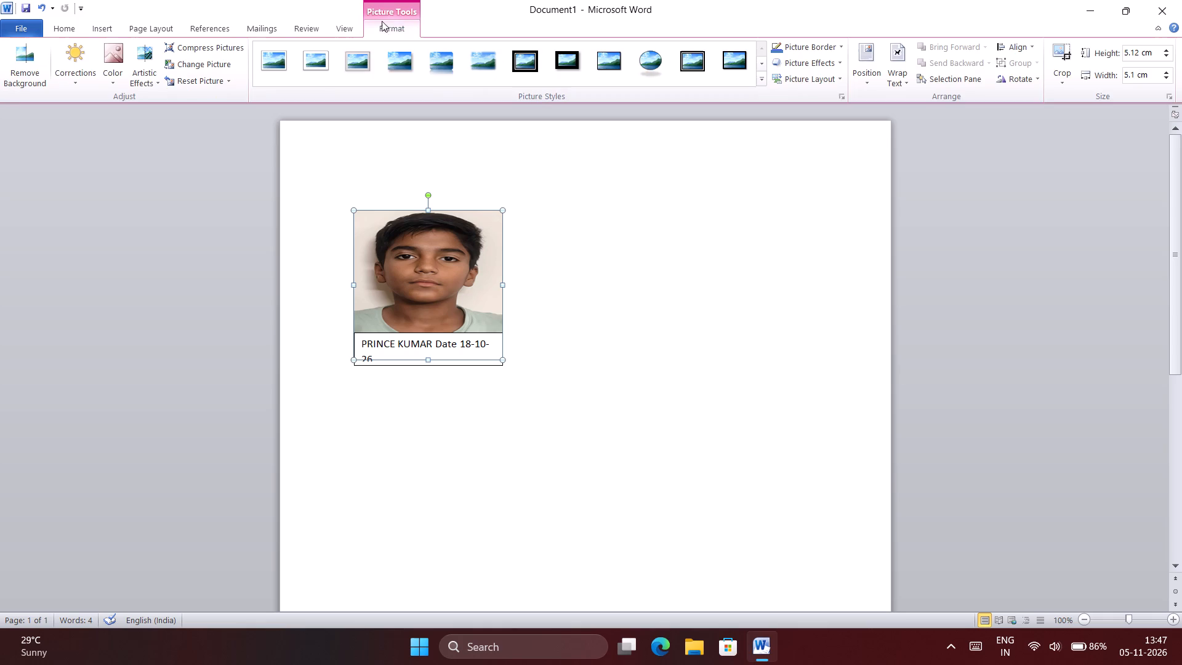
click(819, 47)
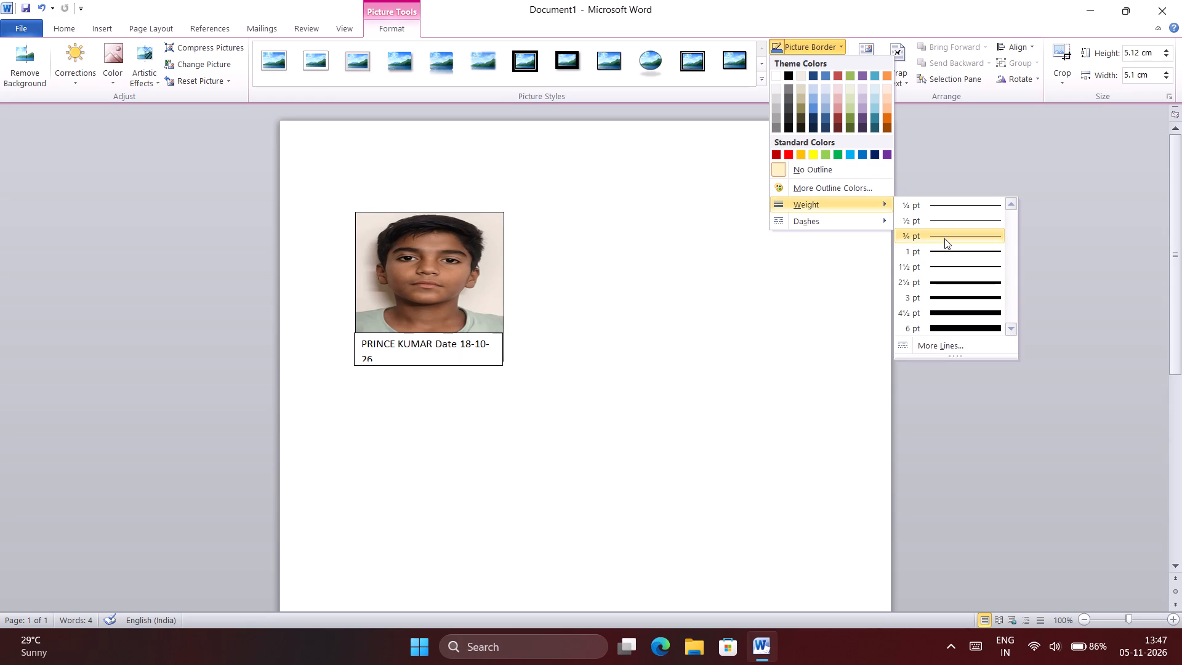
click(944, 249)
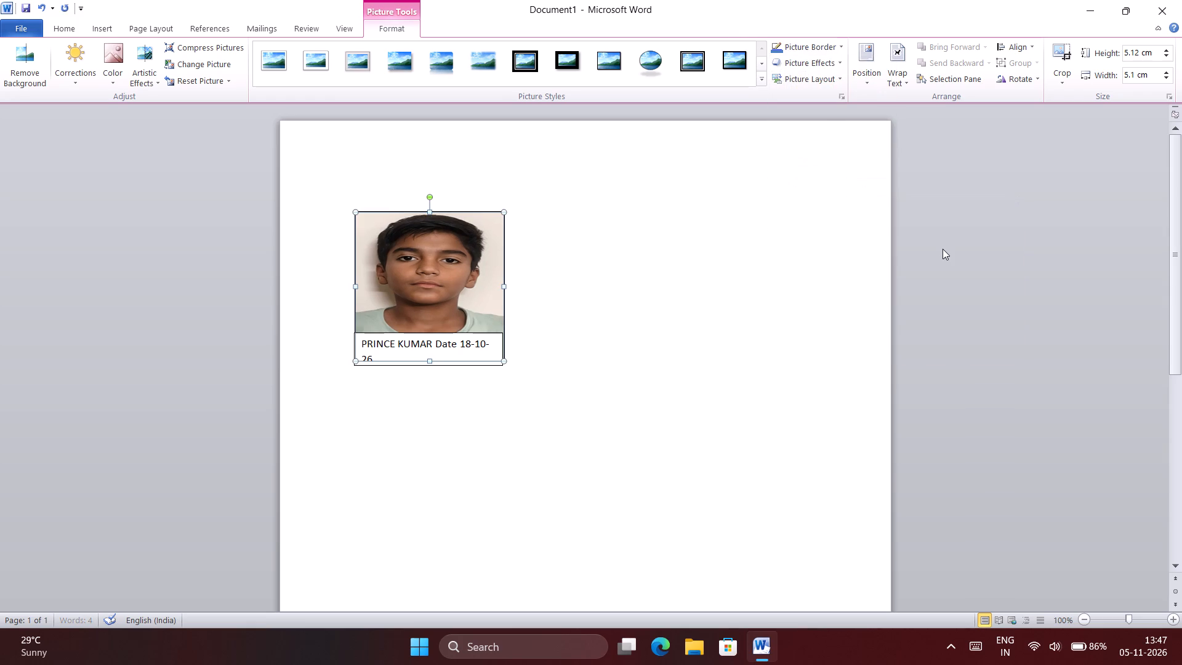
Nudge the caption box up slightly so its bottom edge lines up with the bordered portrait's bottom edge.
click(430, 355)
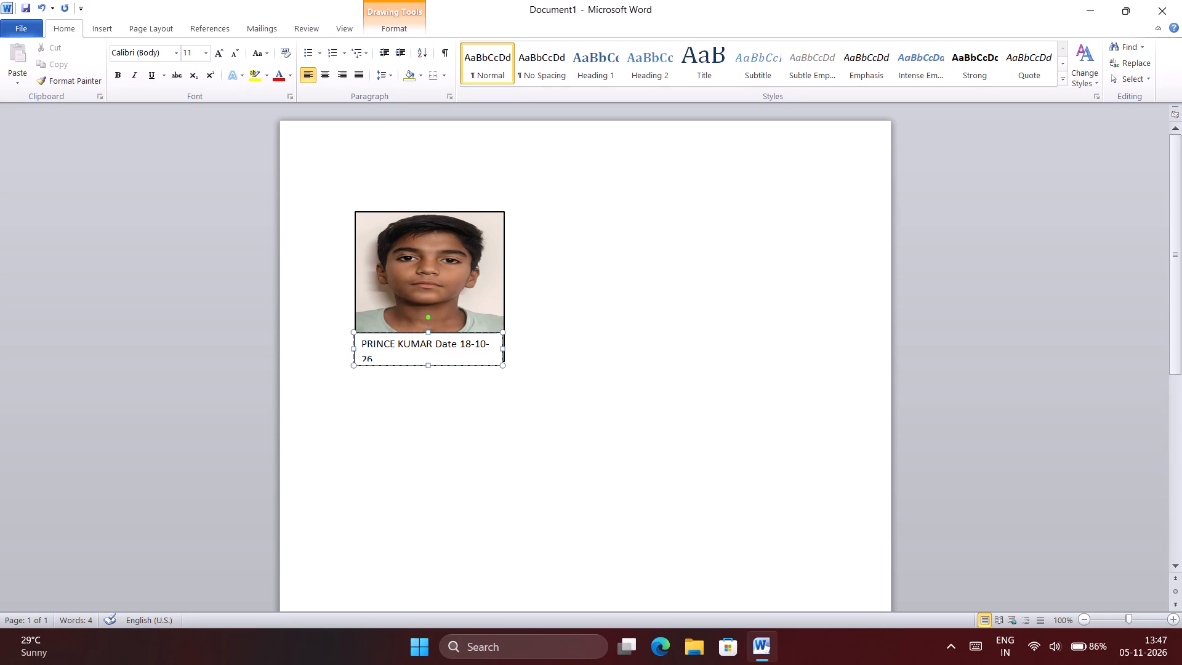
click(490, 403)
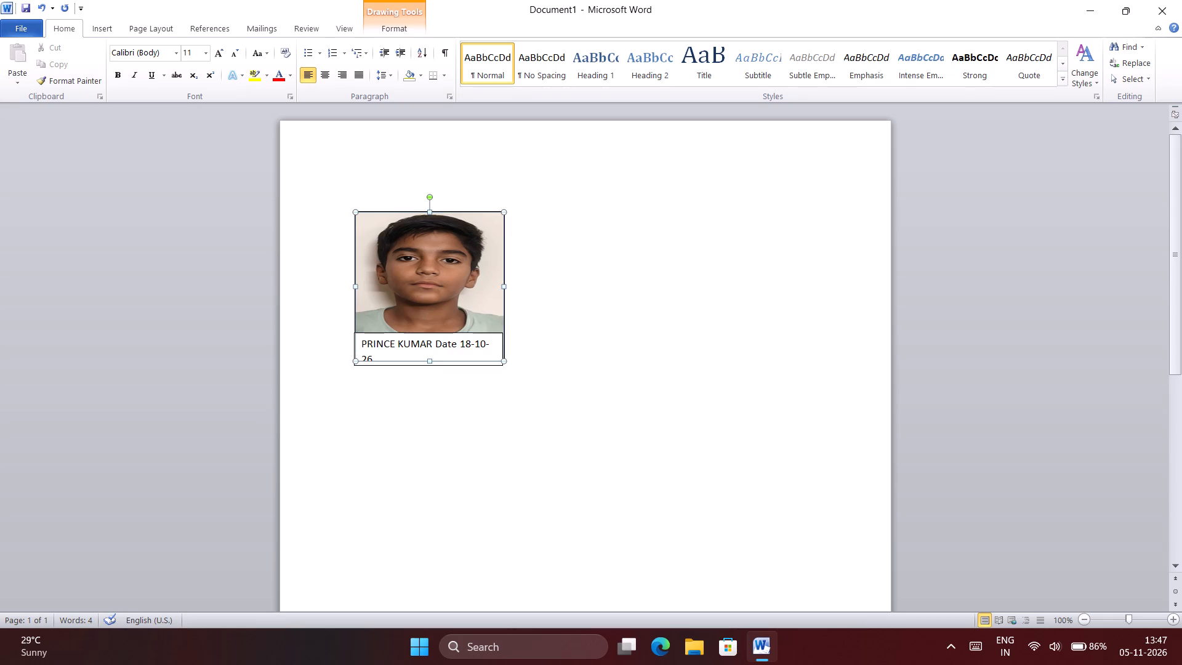
click(428, 366)
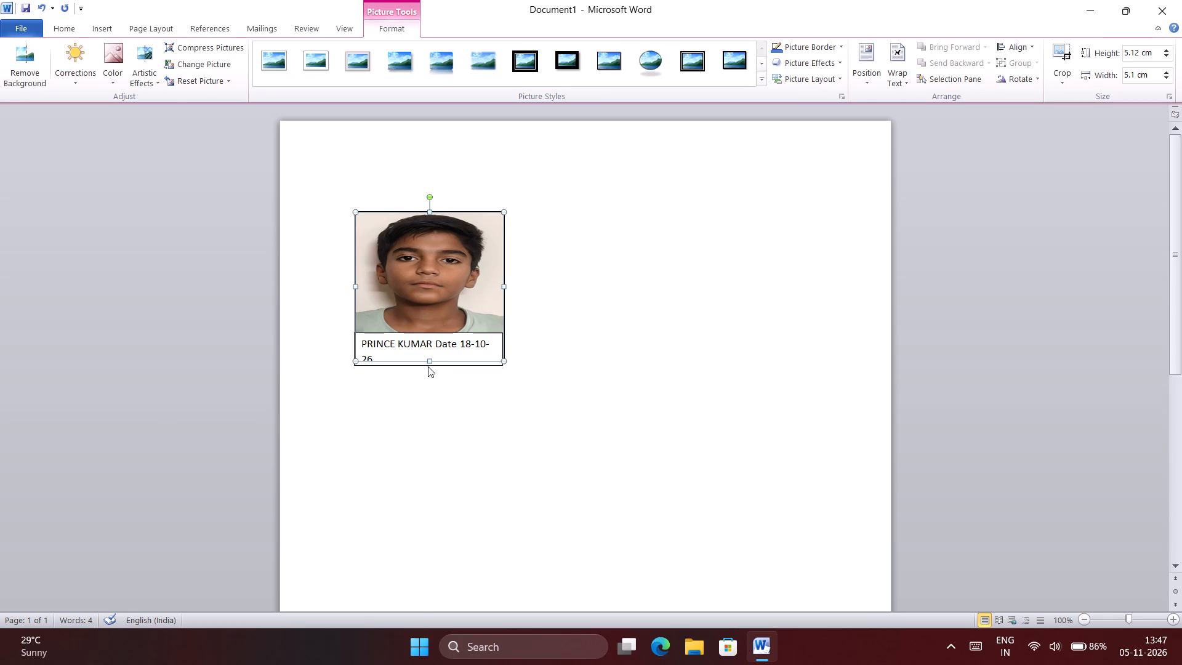
drag(427, 358, 427, 368)
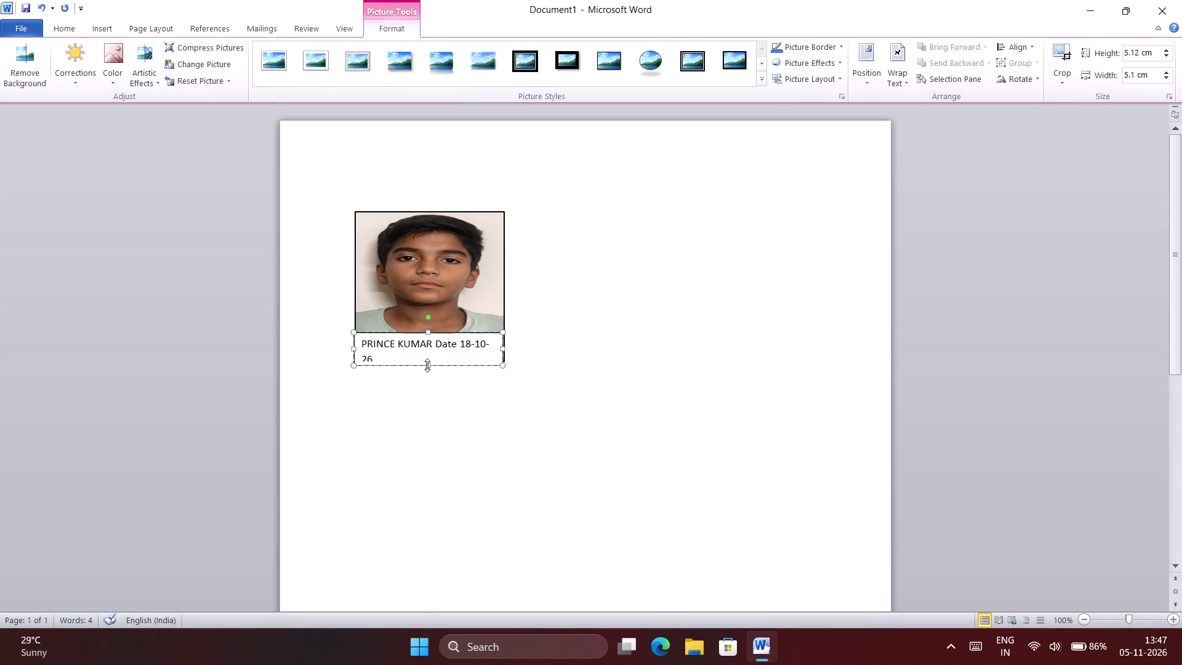
click(613, 383)
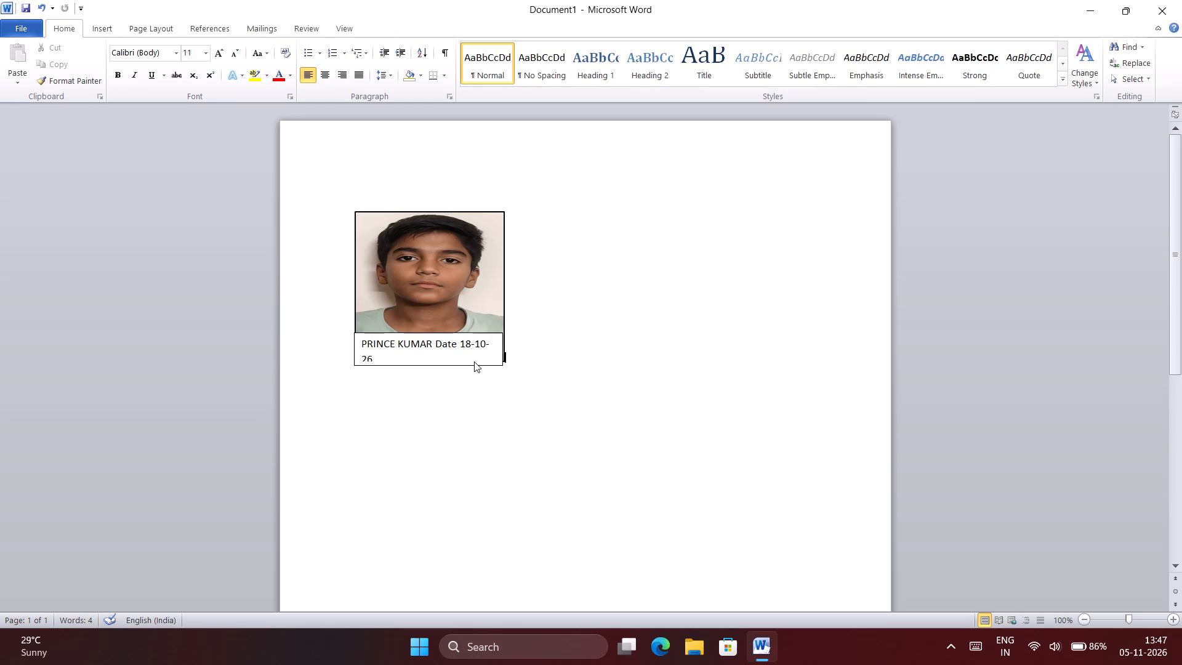
click(435, 363)
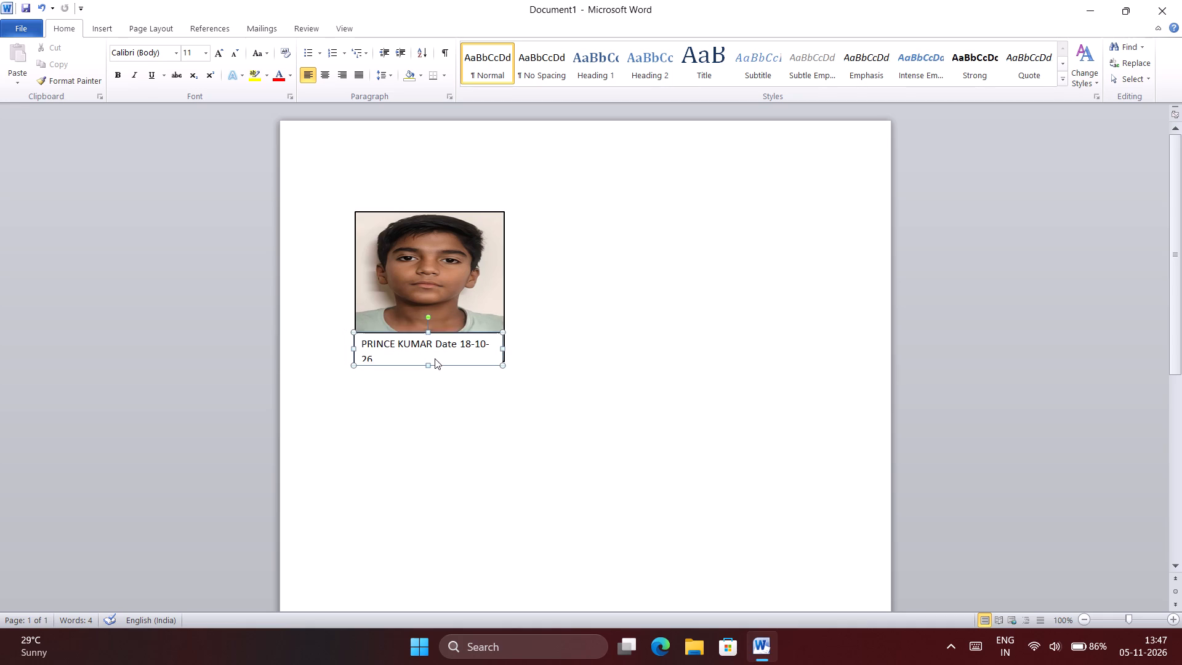
drag(489, 376, 489, 384)
click(656, 414)
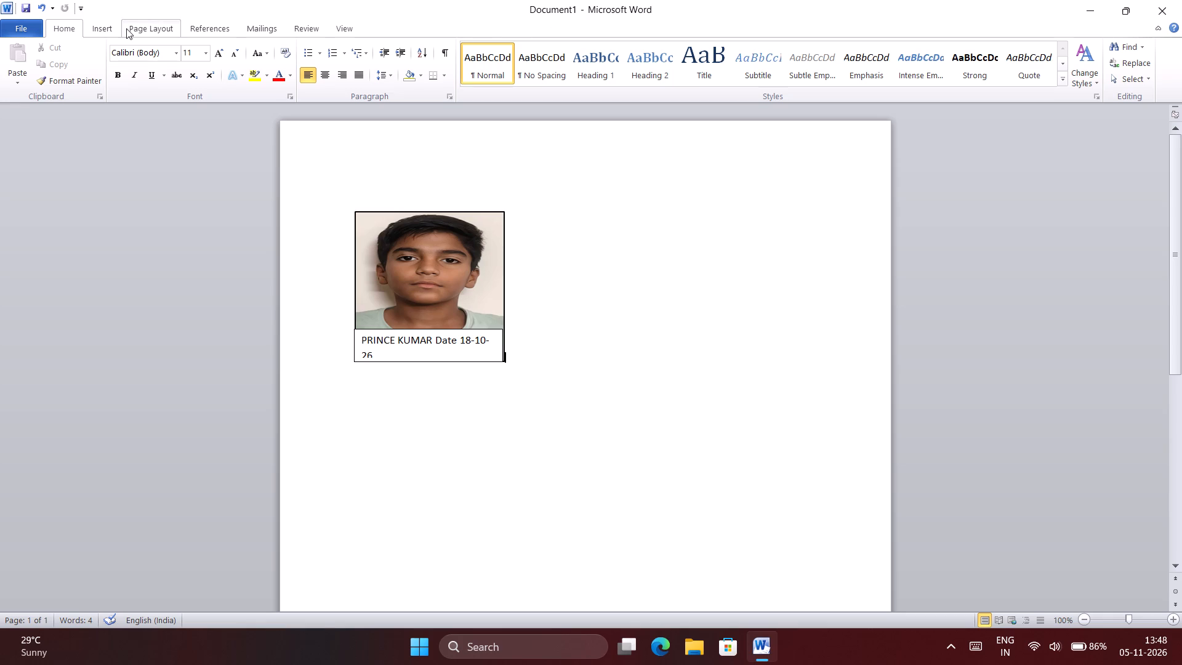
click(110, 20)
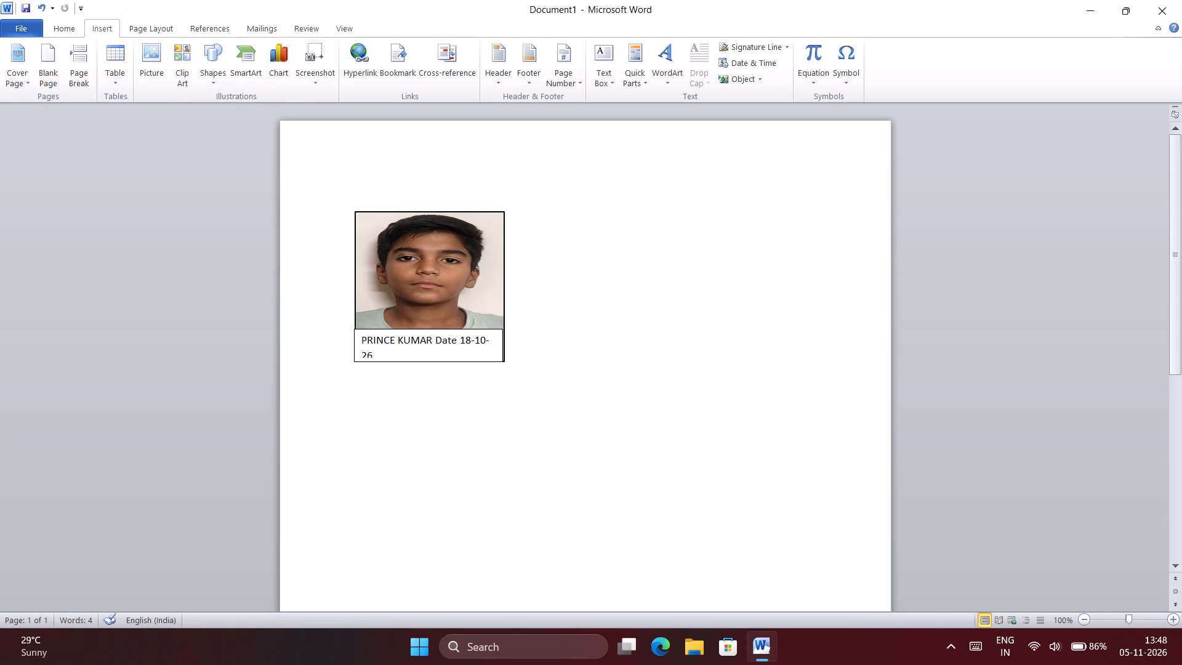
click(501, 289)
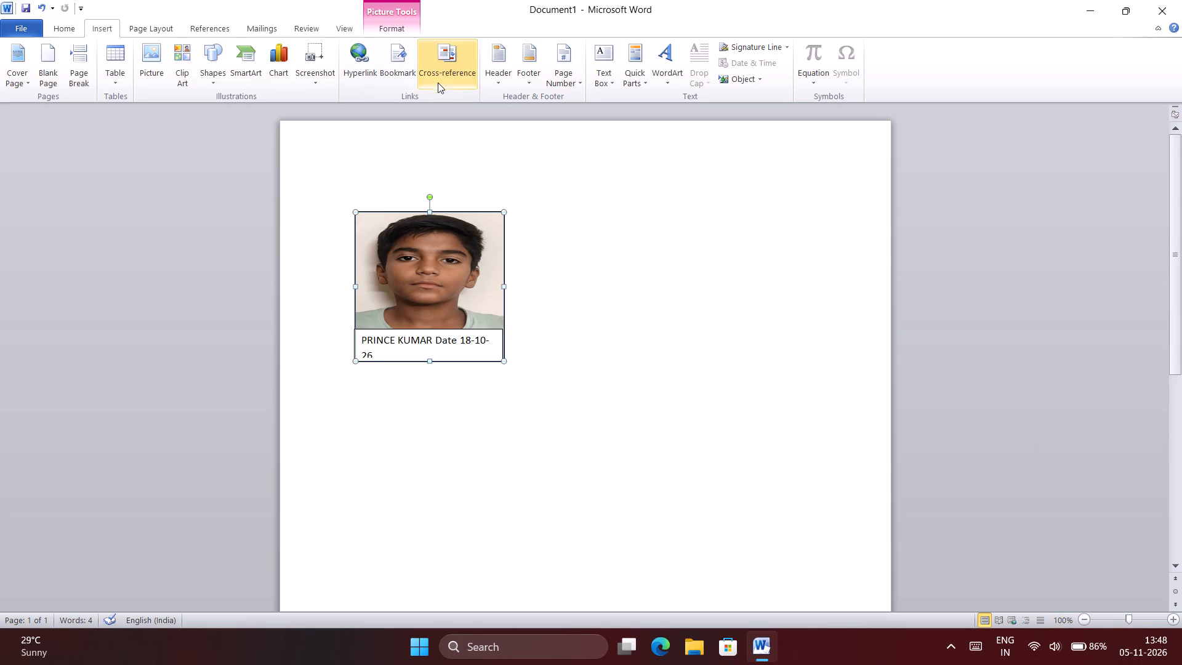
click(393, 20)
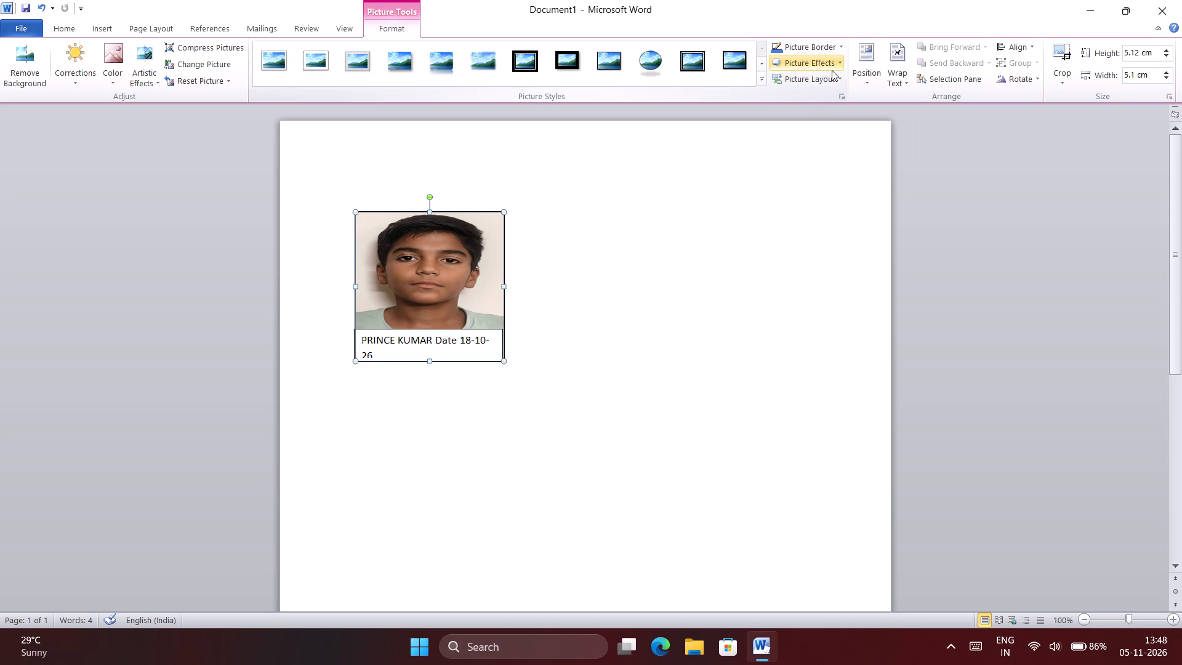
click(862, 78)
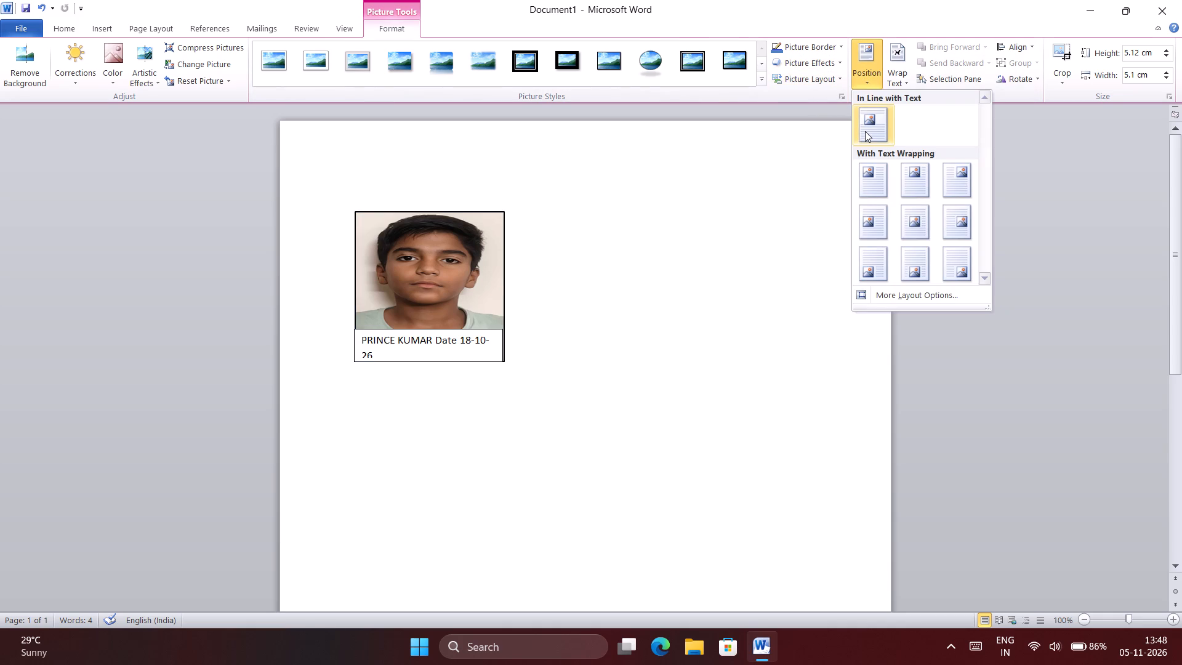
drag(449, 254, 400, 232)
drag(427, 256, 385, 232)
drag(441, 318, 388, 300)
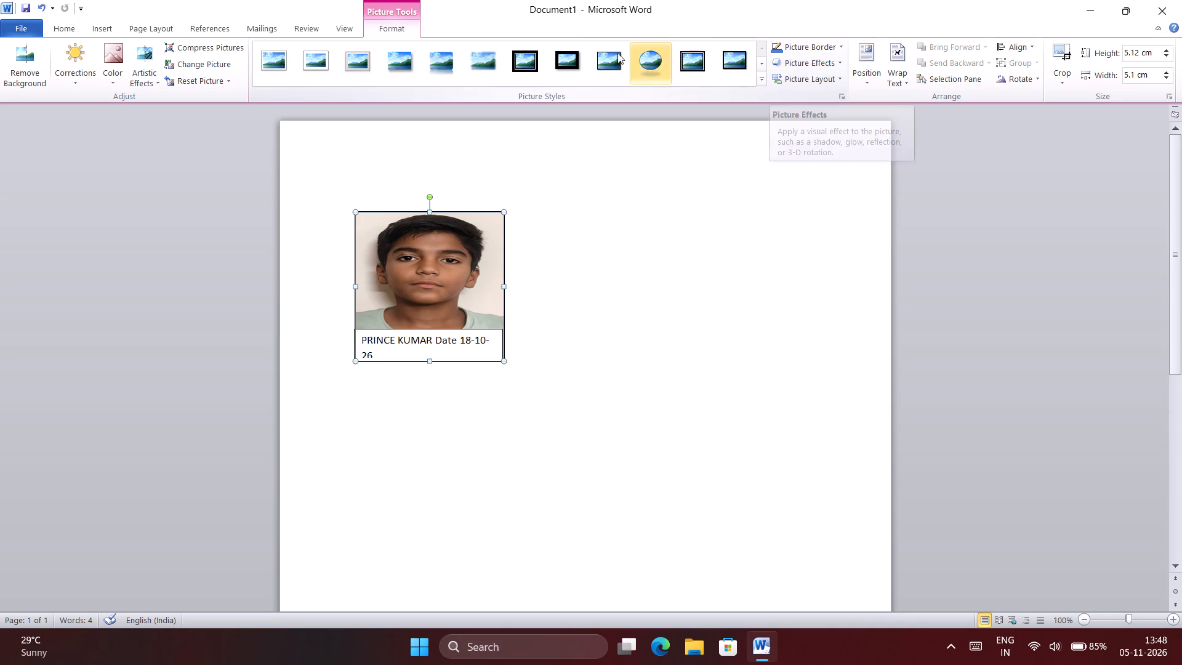
Position the portrait in the top center of the page with square text wrapping.
click(398, 29)
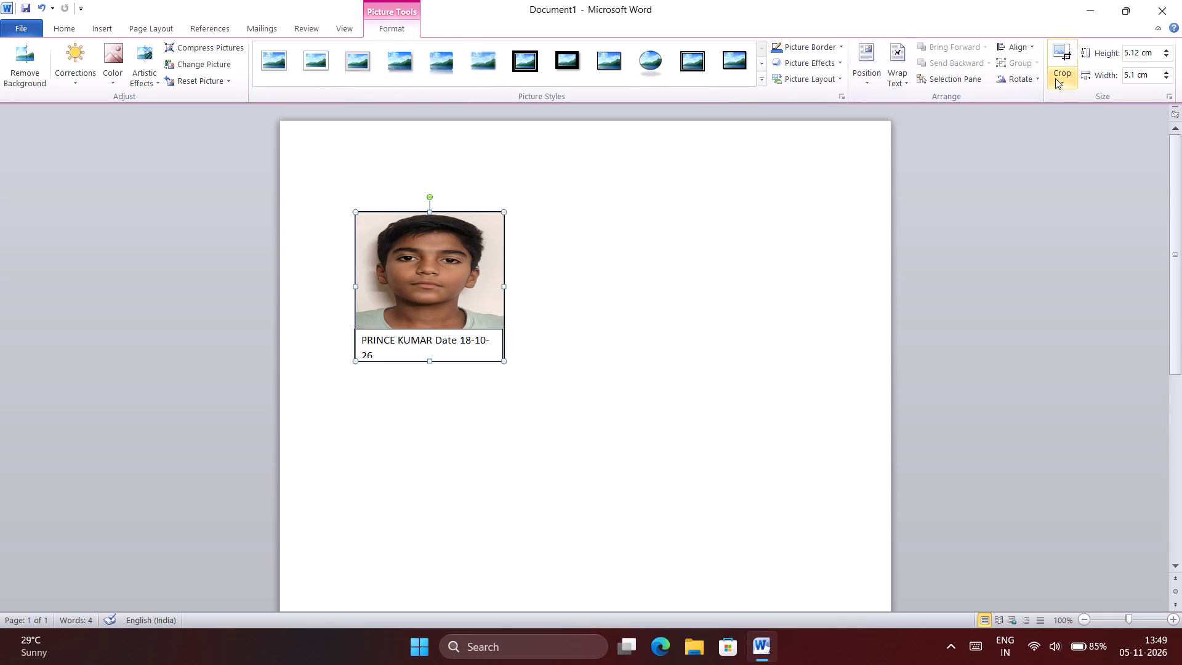
click(863, 80)
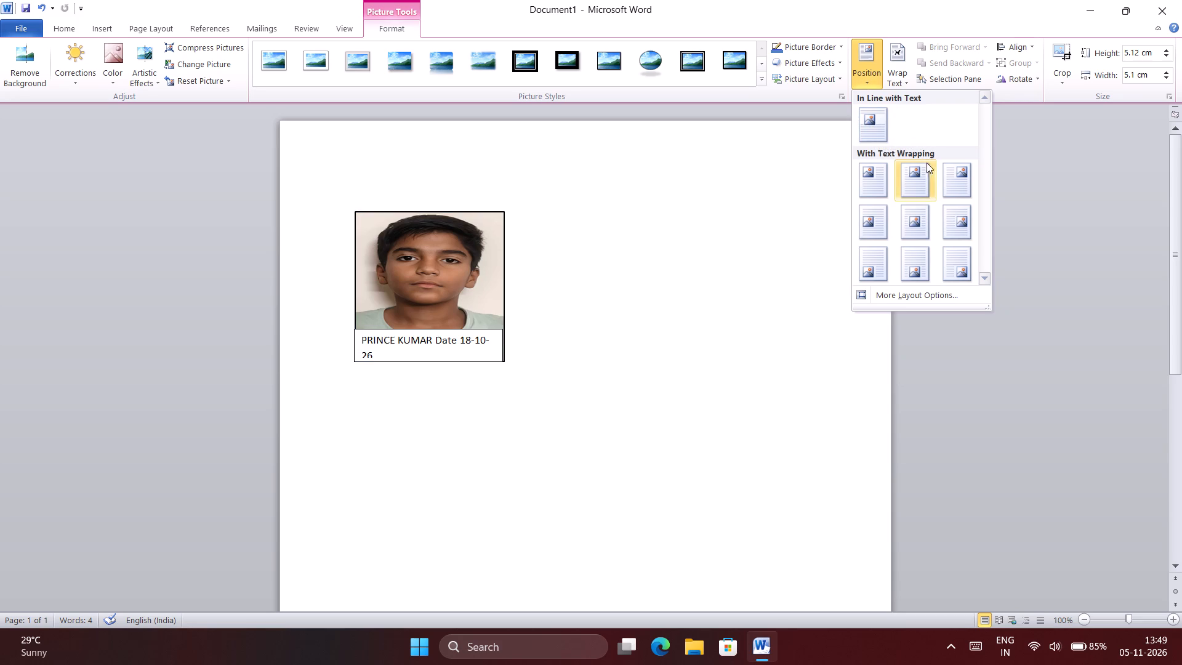
click(903, 195)
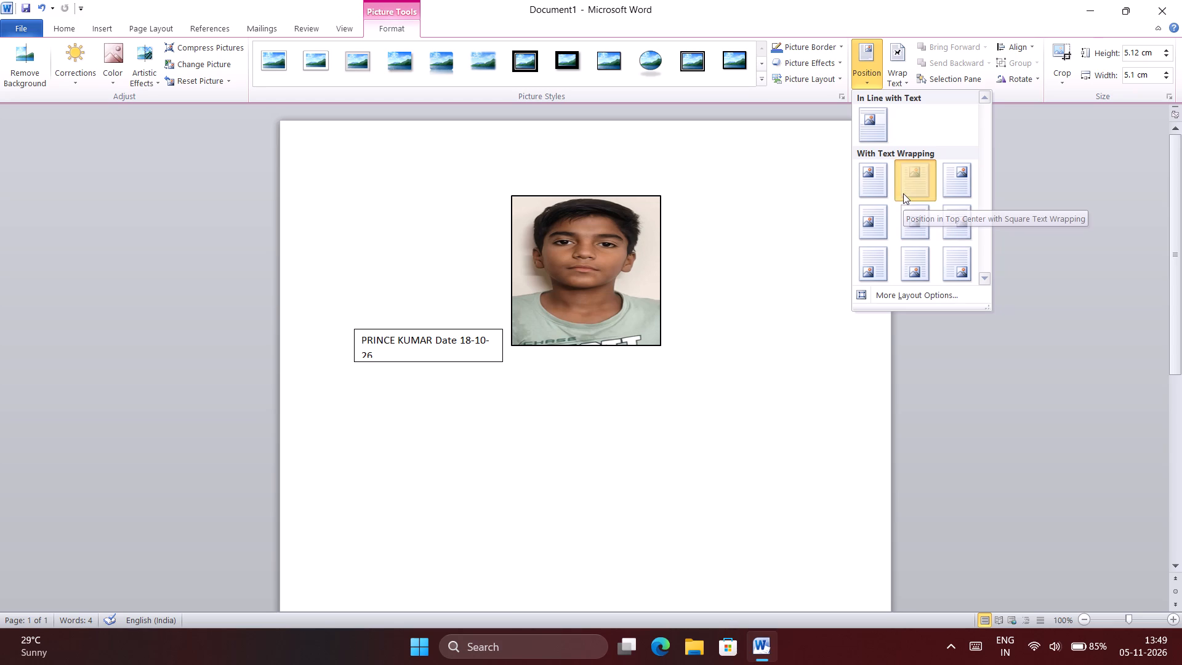
Move the bordered portrait into the page's upper-left corner.
drag(613, 265, 418, 228)
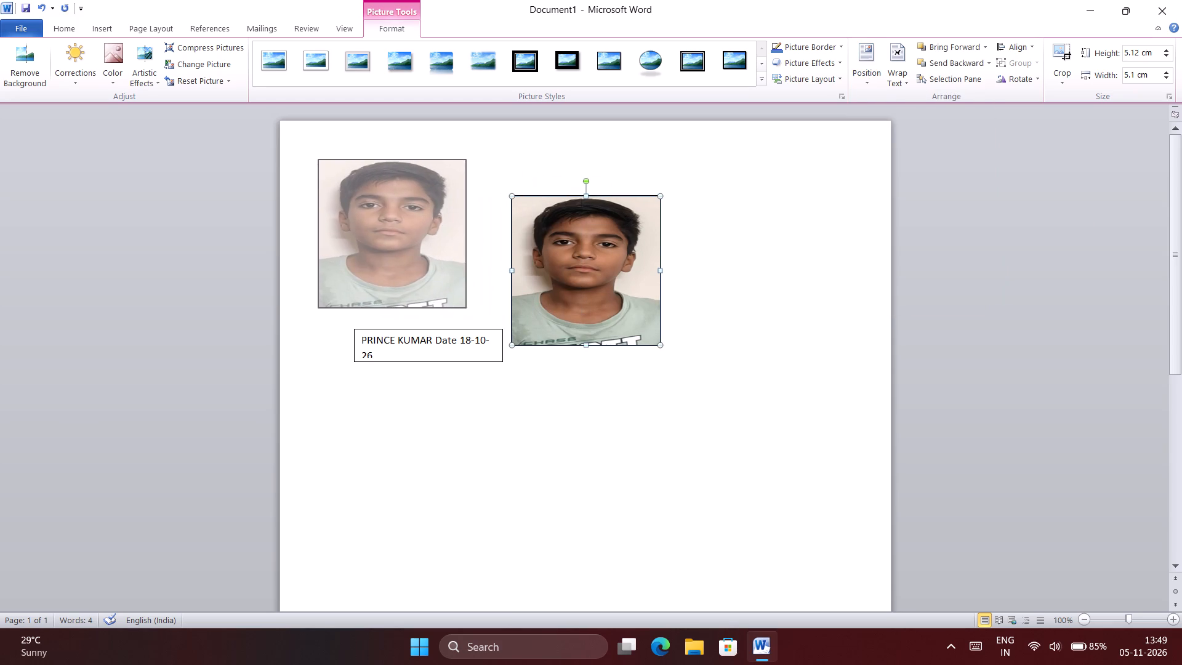
drag(418, 228, 397, 205)
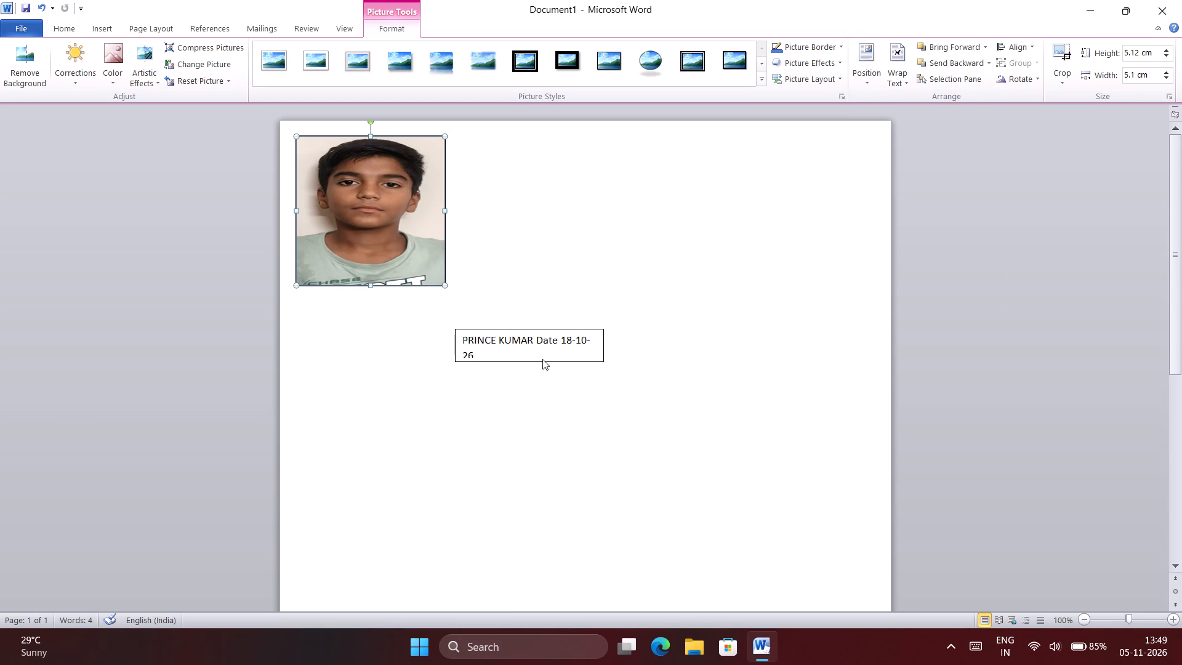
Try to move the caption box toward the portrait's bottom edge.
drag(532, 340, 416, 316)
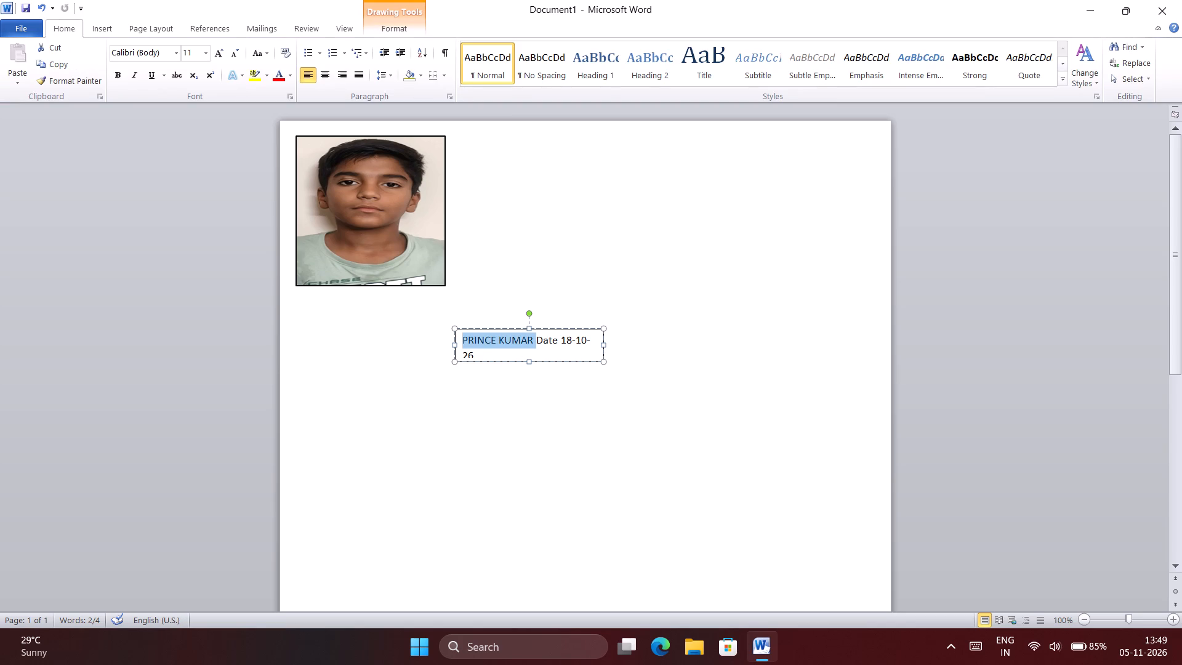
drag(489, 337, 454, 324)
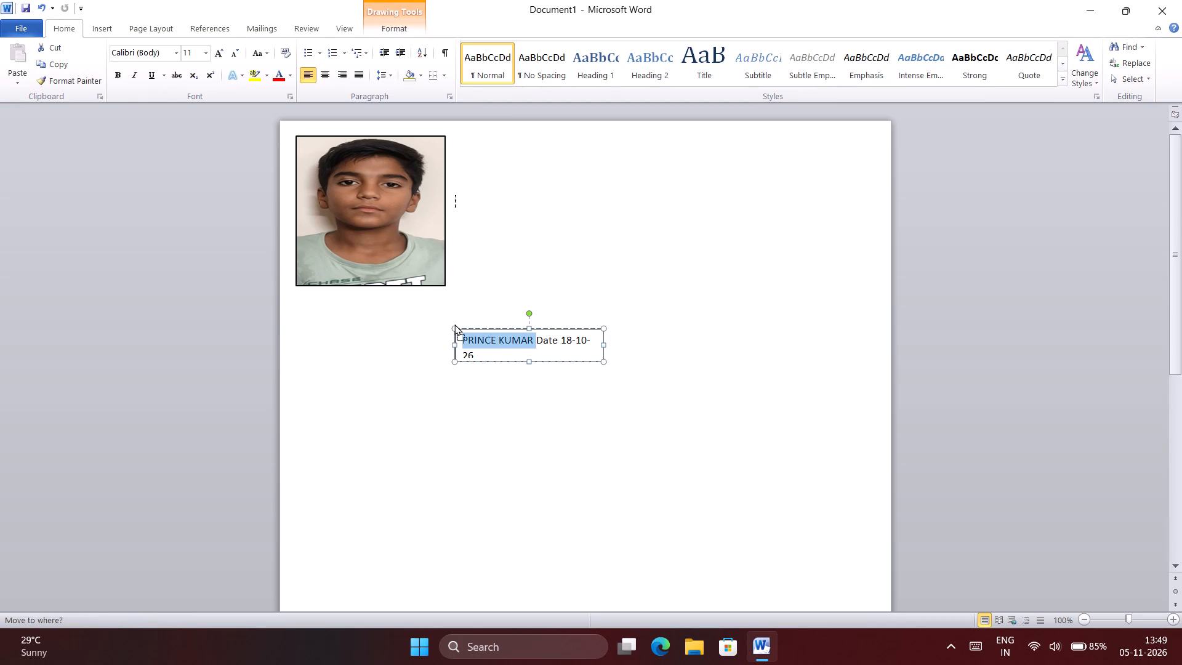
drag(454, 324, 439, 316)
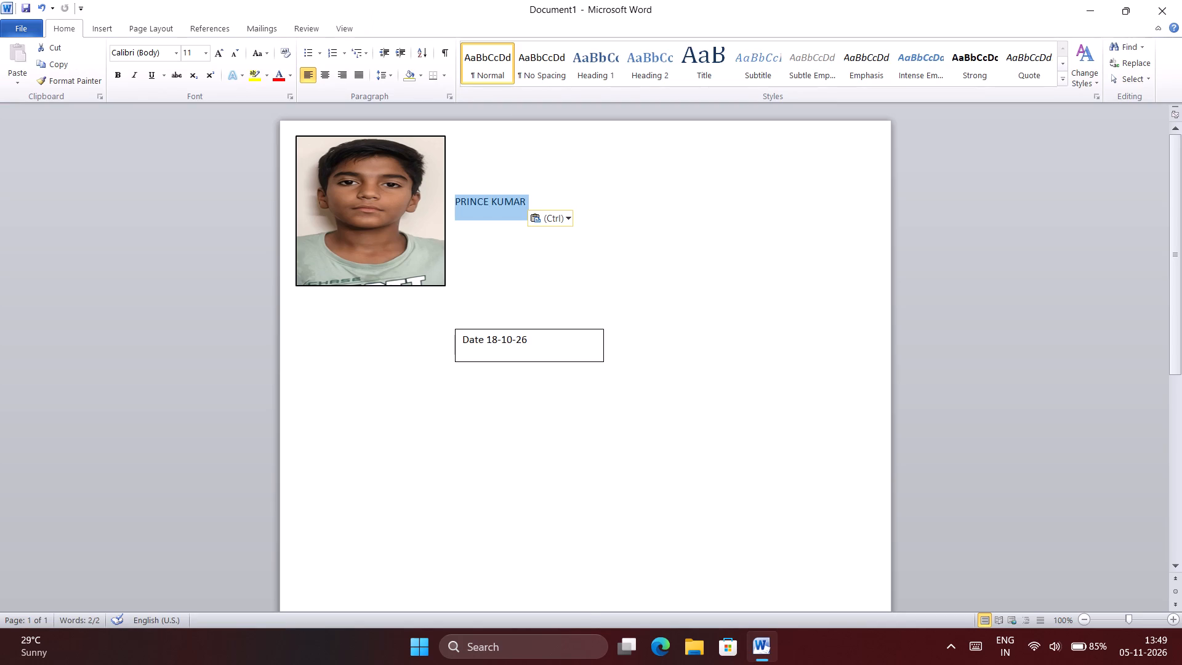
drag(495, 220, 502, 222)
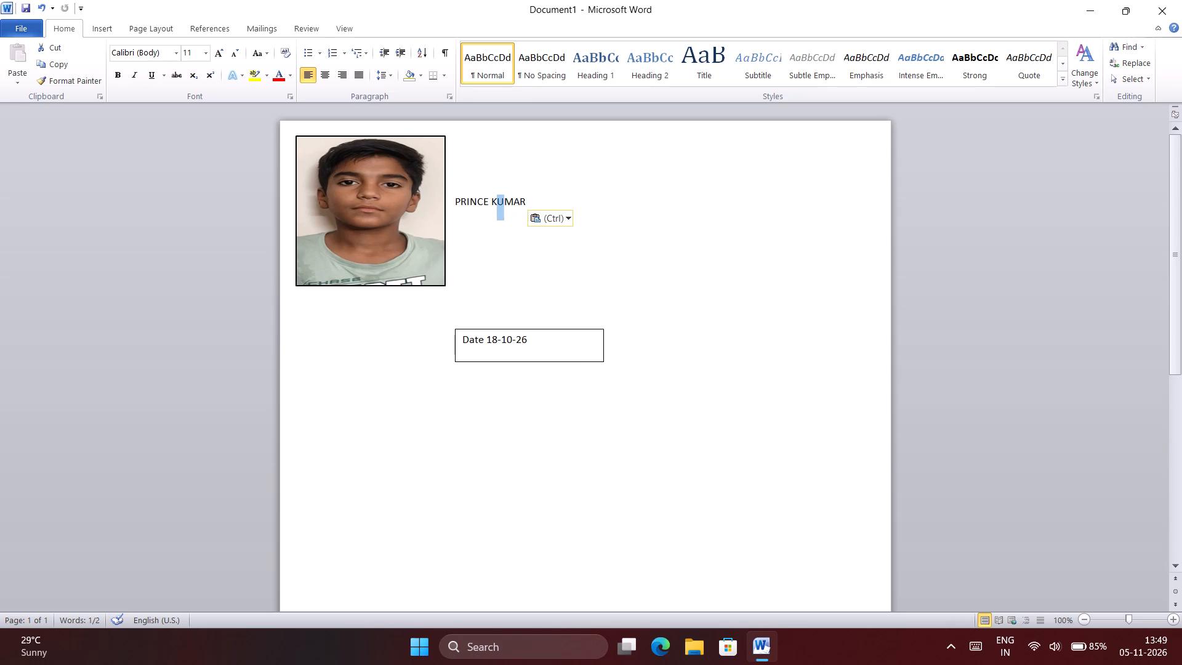
Delete the remaining date text from the caption box, leaving the box empty.
drag(552, 349, 564, 348)
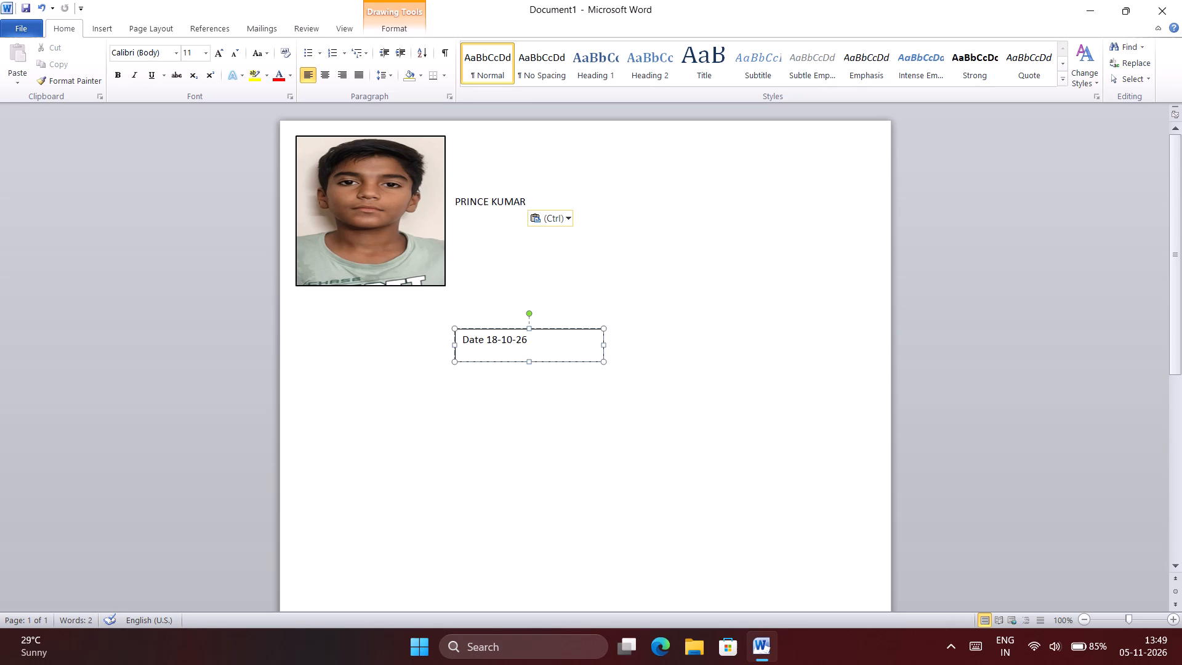
key(BackSpace)
key(BackSpace)
key(BackSpace)
key(BackSpace)
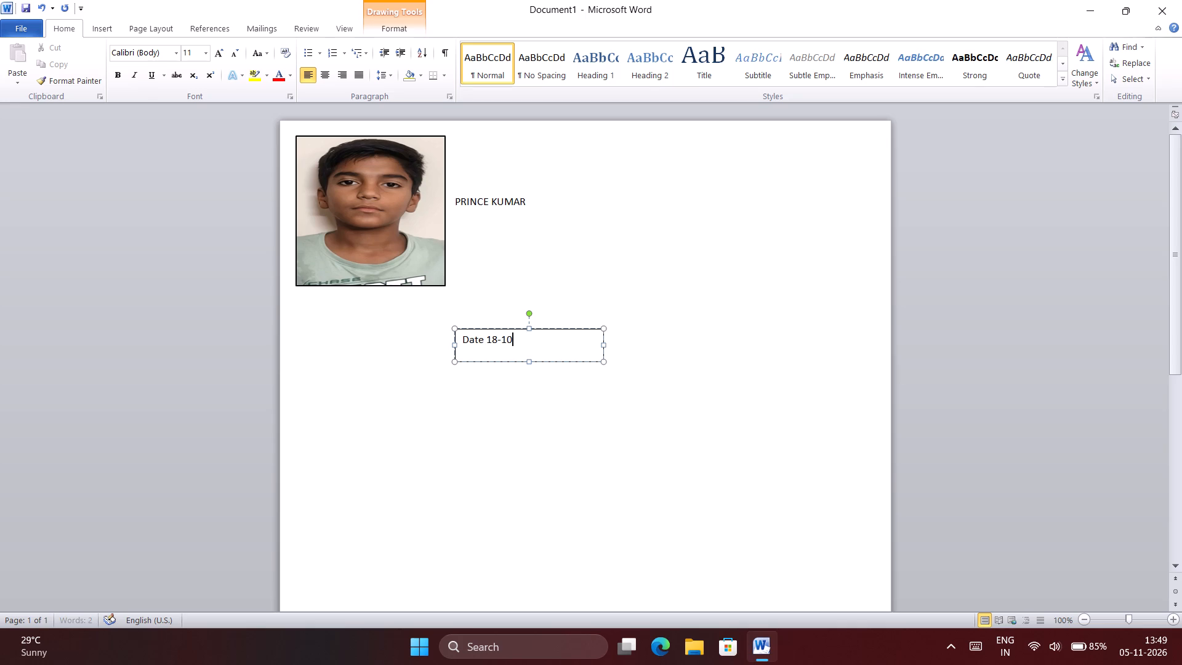
key(BackSpace)
key(BackSpace)
key(BackSpace)
key(BackSpace)
key(BackSpace)
key(BackSpace)
key(BackSpace)
key(BackSpace)
key(BackSpace)
key(BackSpace)
key(BackSpace)
Delete the stray name text from the body line beside the portrait.
drag(665, 252, 699, 273)
drag(601, 400, 609, 400)
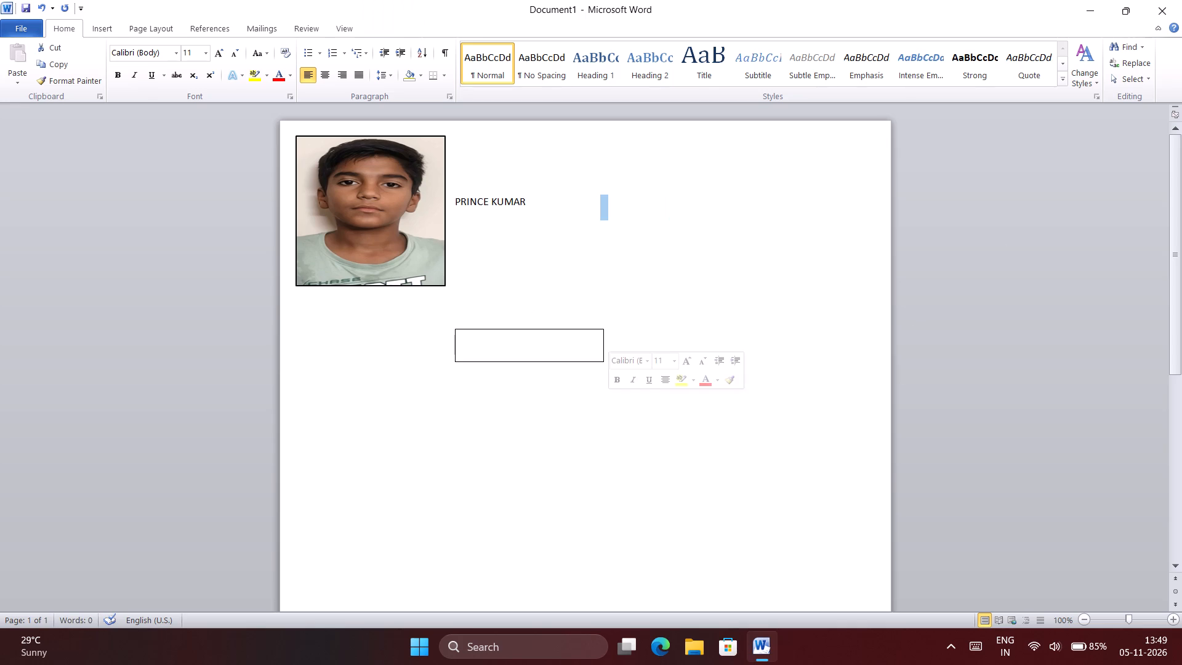
drag(470, 324, 561, 387)
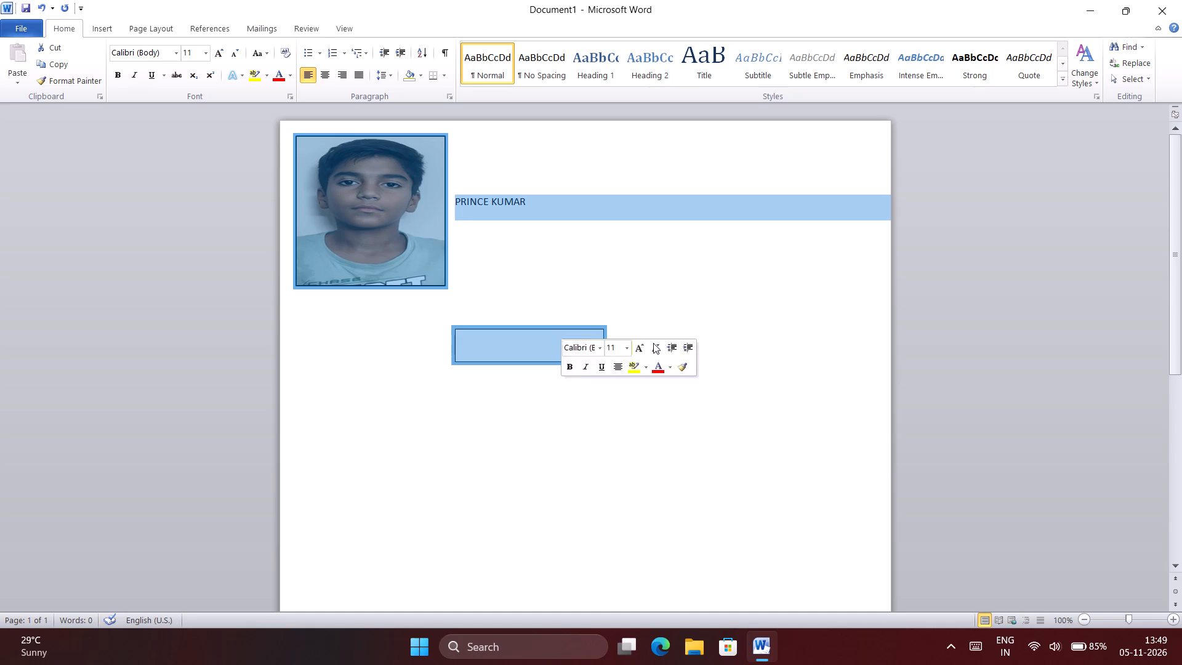
drag(733, 294, 743, 292)
double_click(539, 199)
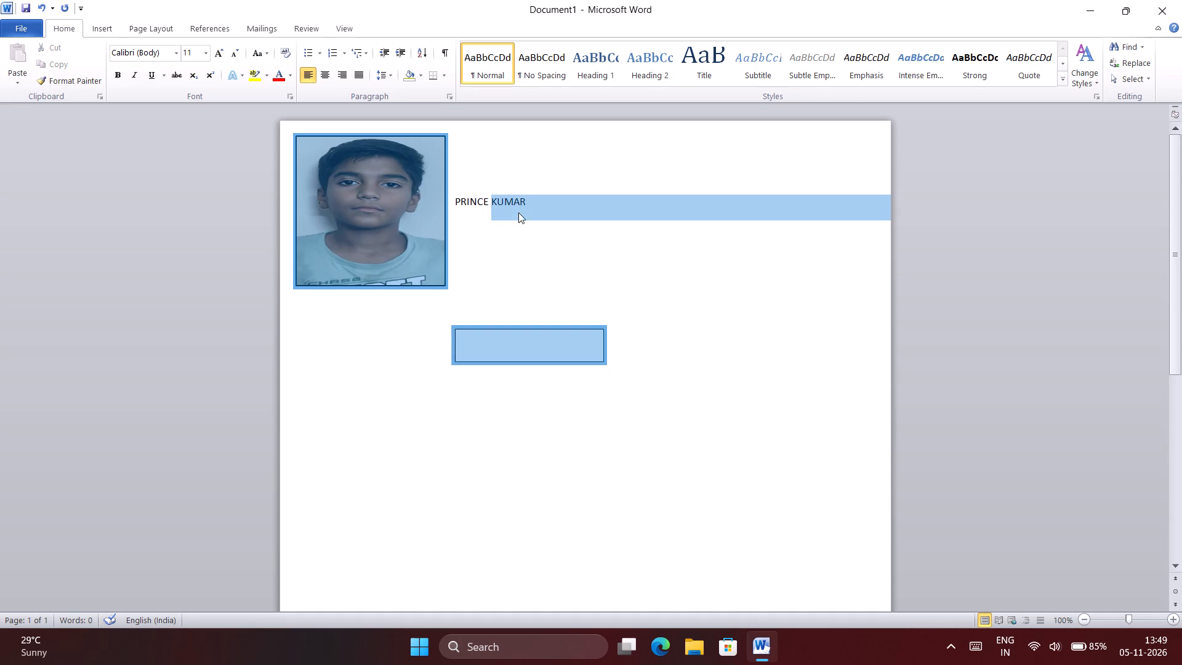
drag(545, 265, 554, 265)
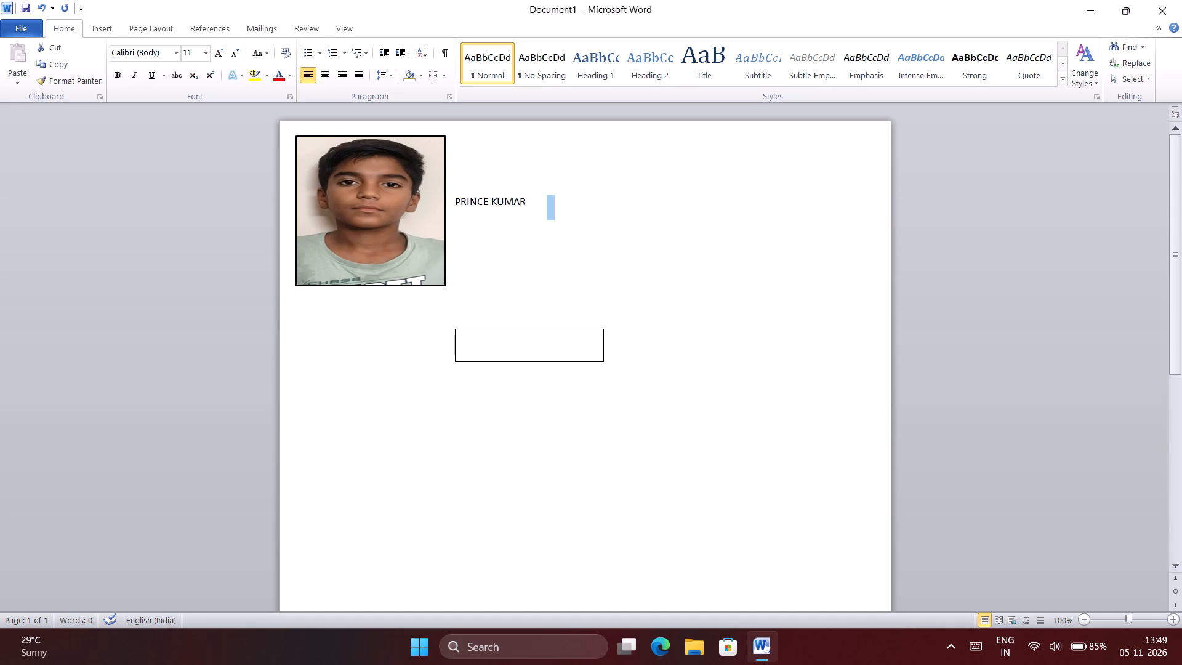
click(528, 206)
key(BackSpace)
key(BackSpace)
key(BackSpace)
key(BackSpace)
key(BackSpace)
key(BackSpace)
key(BackSpace)
key(BackSpace)
key(BackSpace)
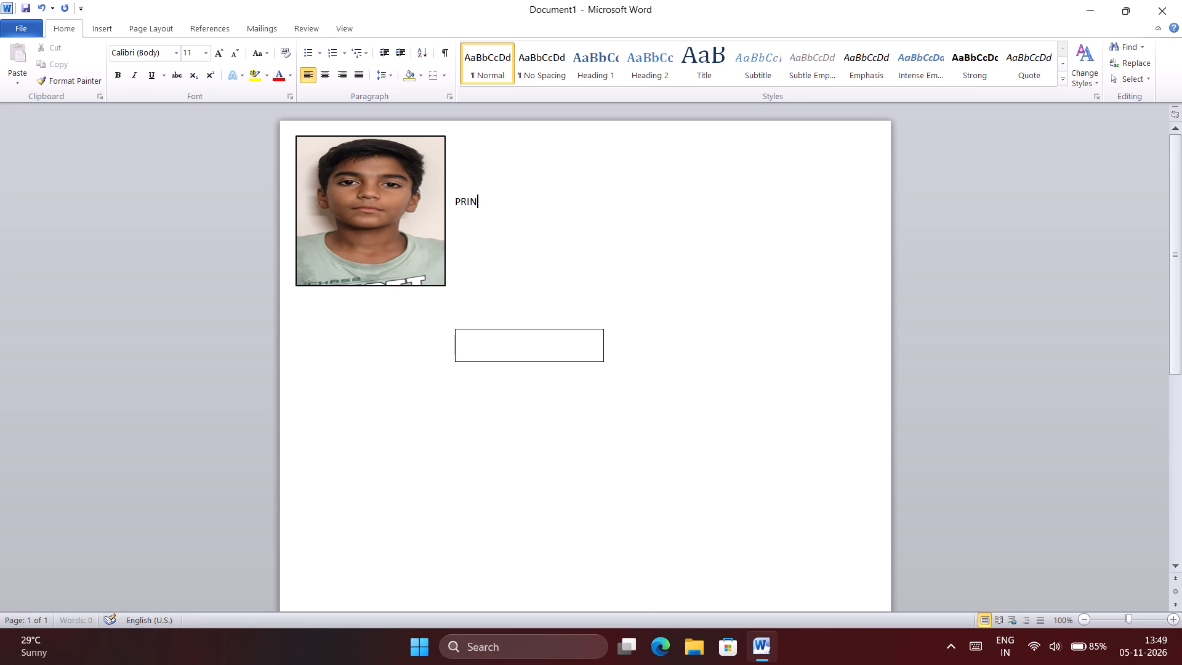
key(BackSpace)
key(BackSpace)
key(BackSpace)
key(BackSpace)
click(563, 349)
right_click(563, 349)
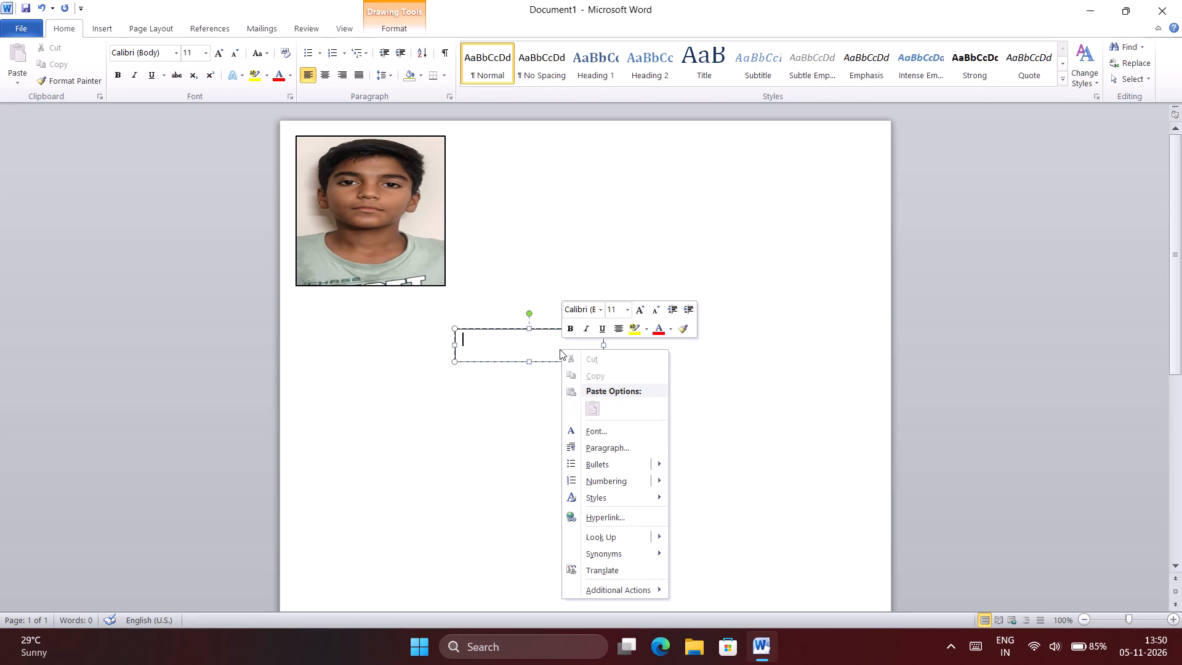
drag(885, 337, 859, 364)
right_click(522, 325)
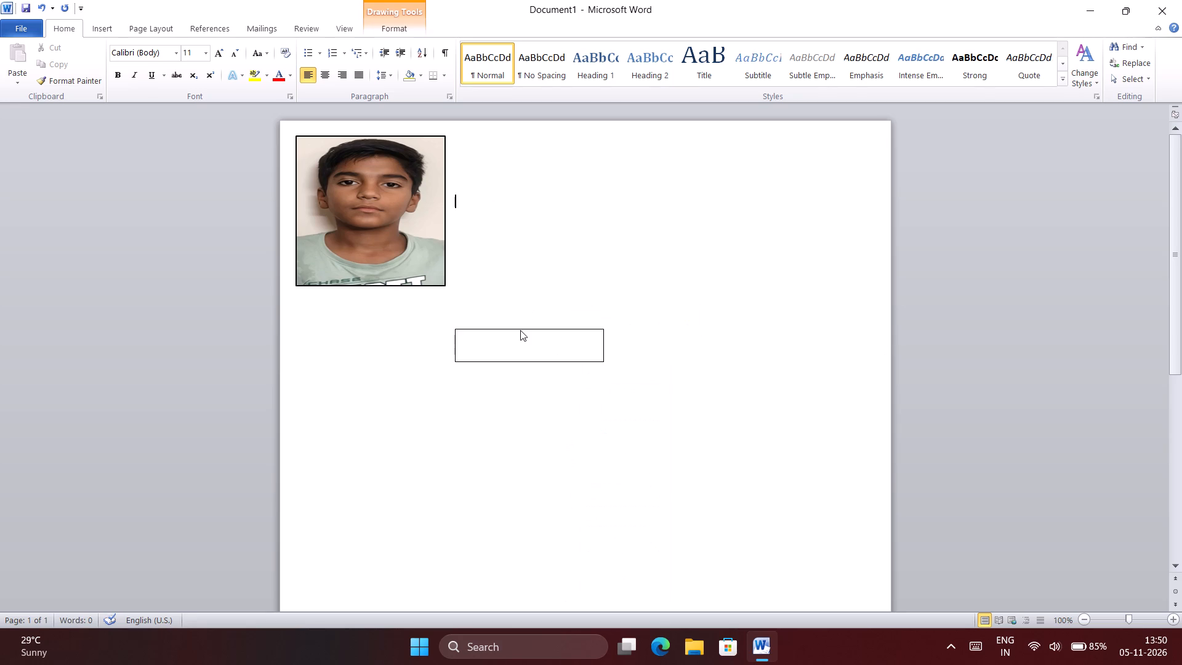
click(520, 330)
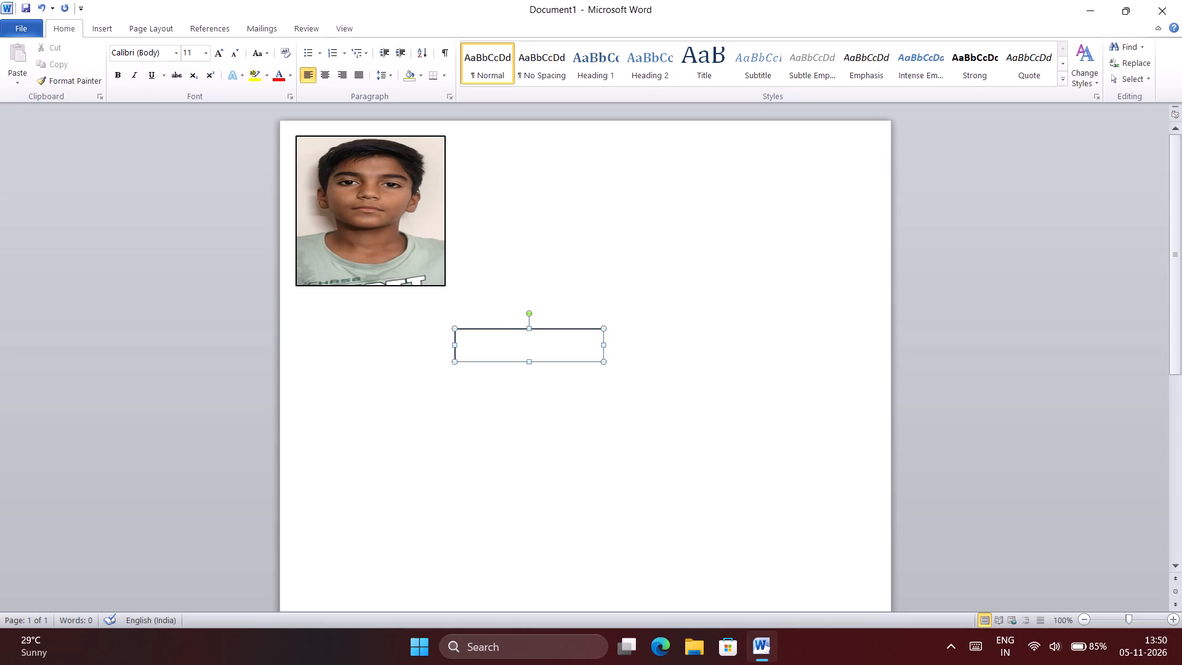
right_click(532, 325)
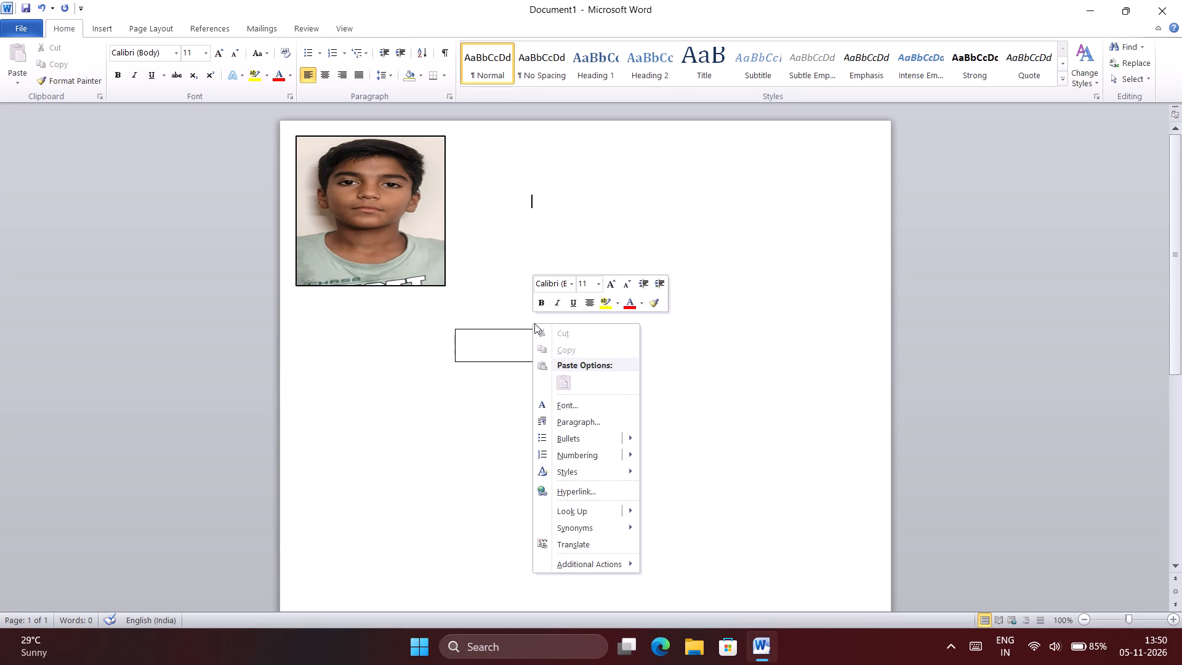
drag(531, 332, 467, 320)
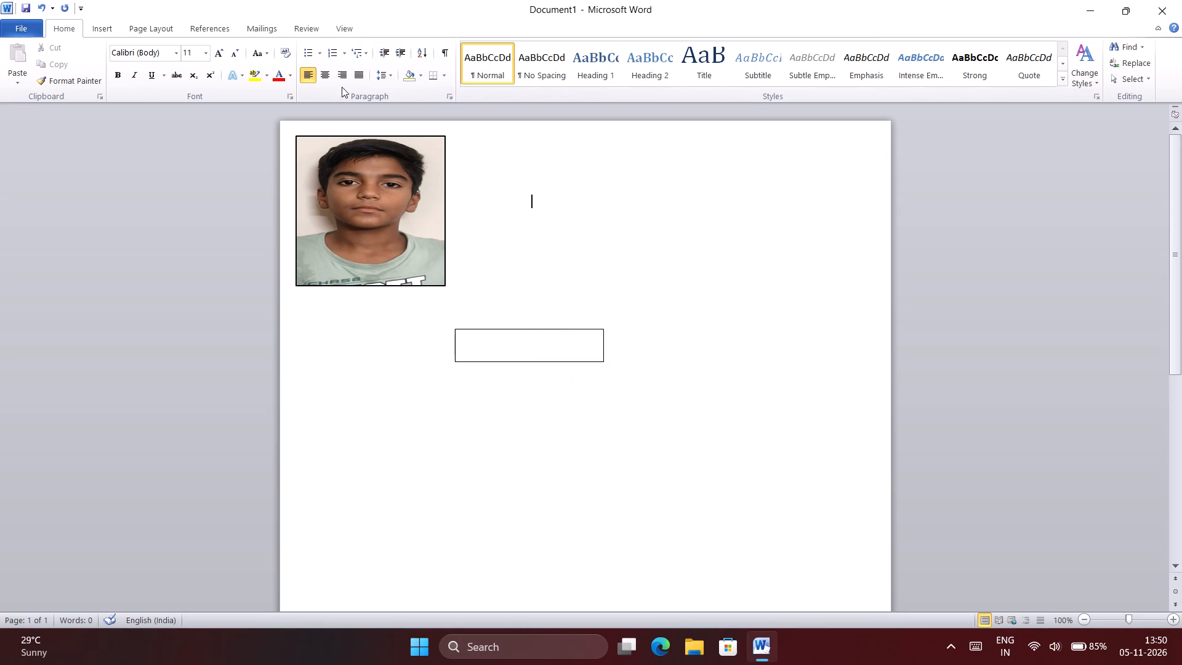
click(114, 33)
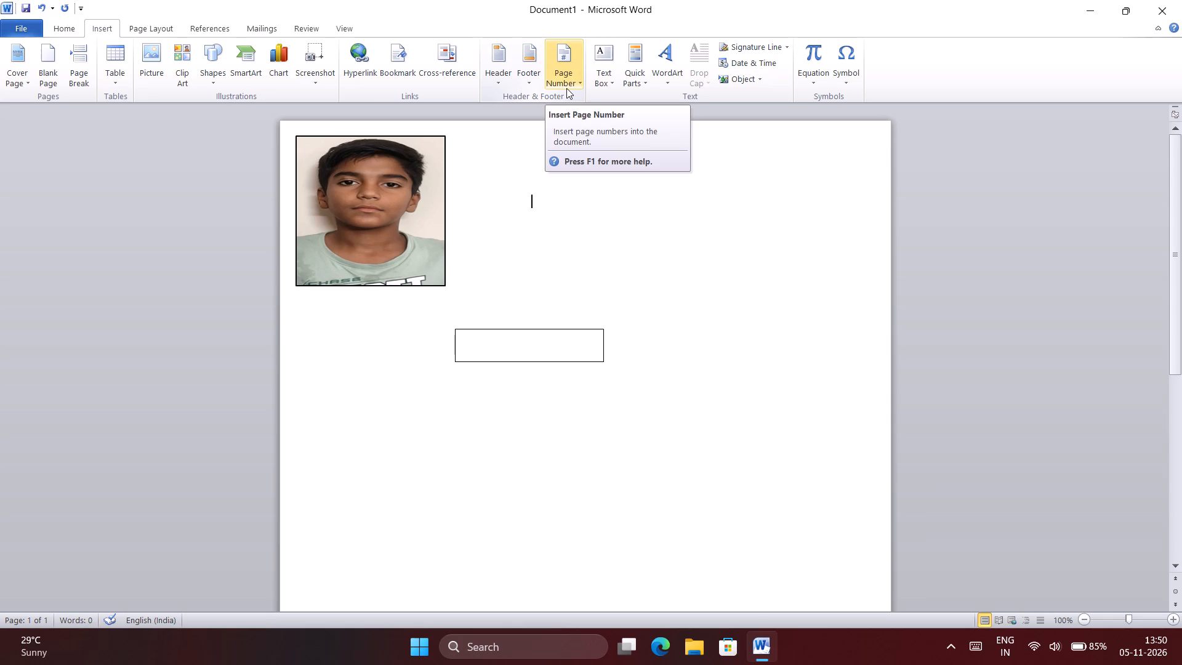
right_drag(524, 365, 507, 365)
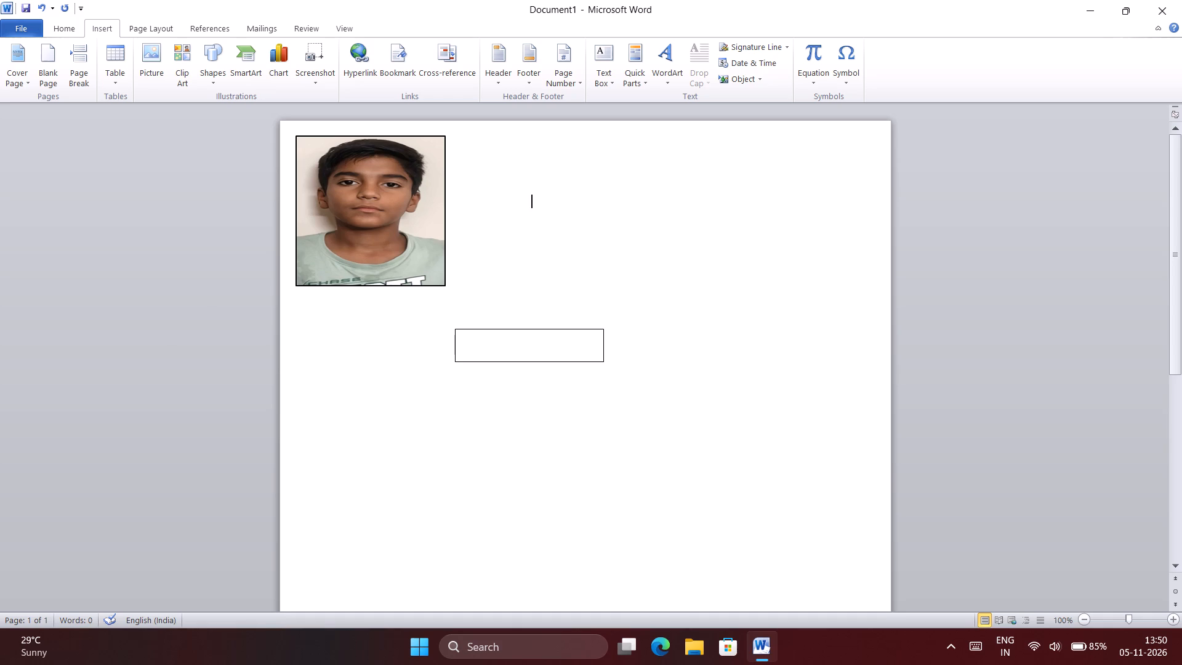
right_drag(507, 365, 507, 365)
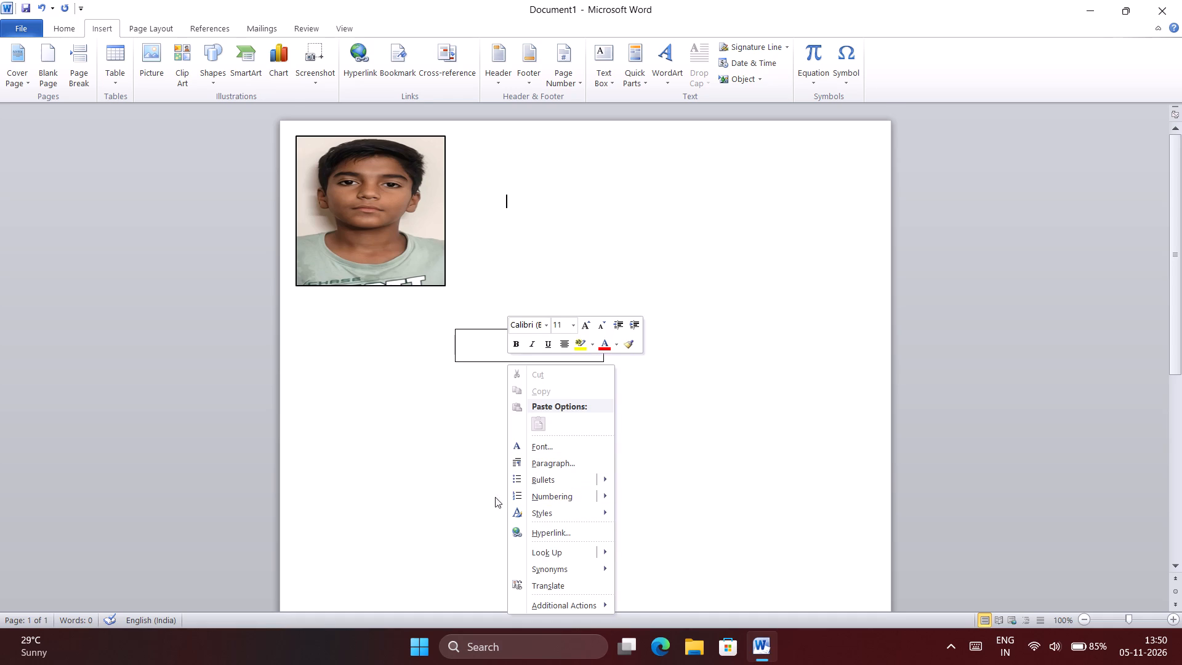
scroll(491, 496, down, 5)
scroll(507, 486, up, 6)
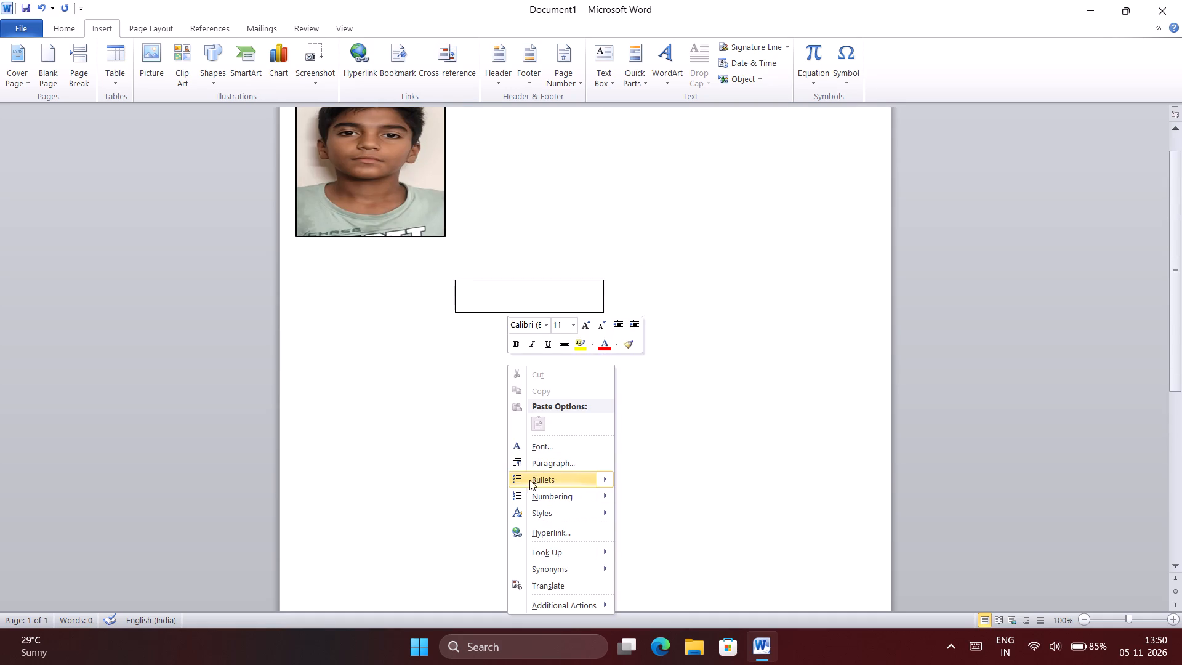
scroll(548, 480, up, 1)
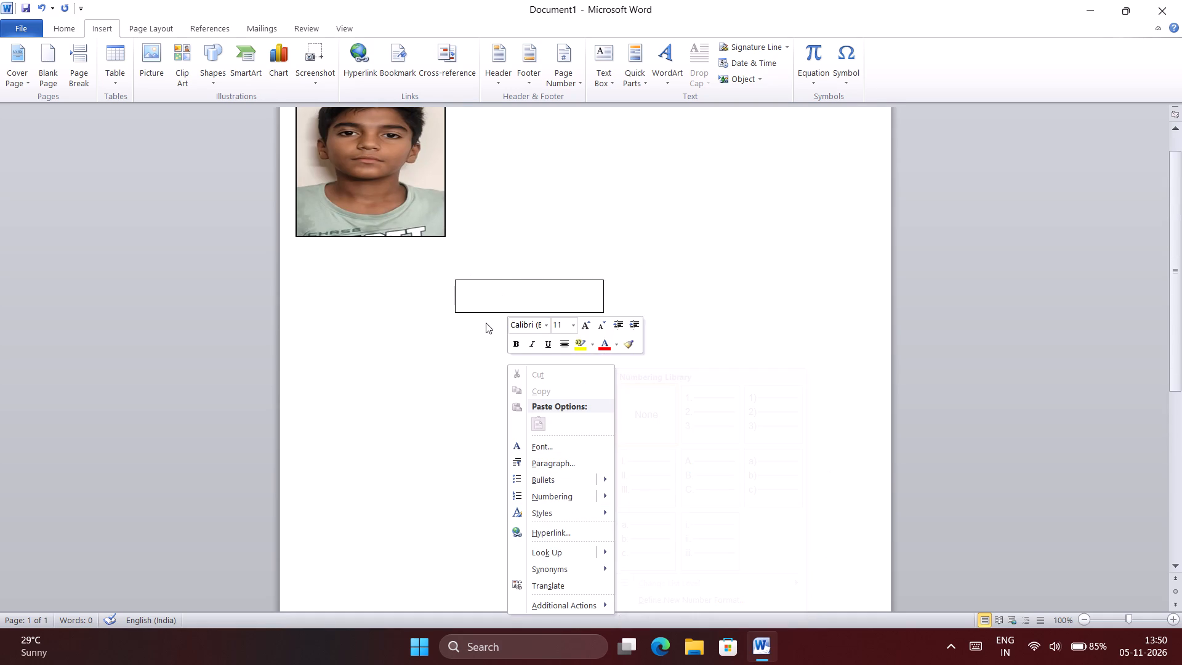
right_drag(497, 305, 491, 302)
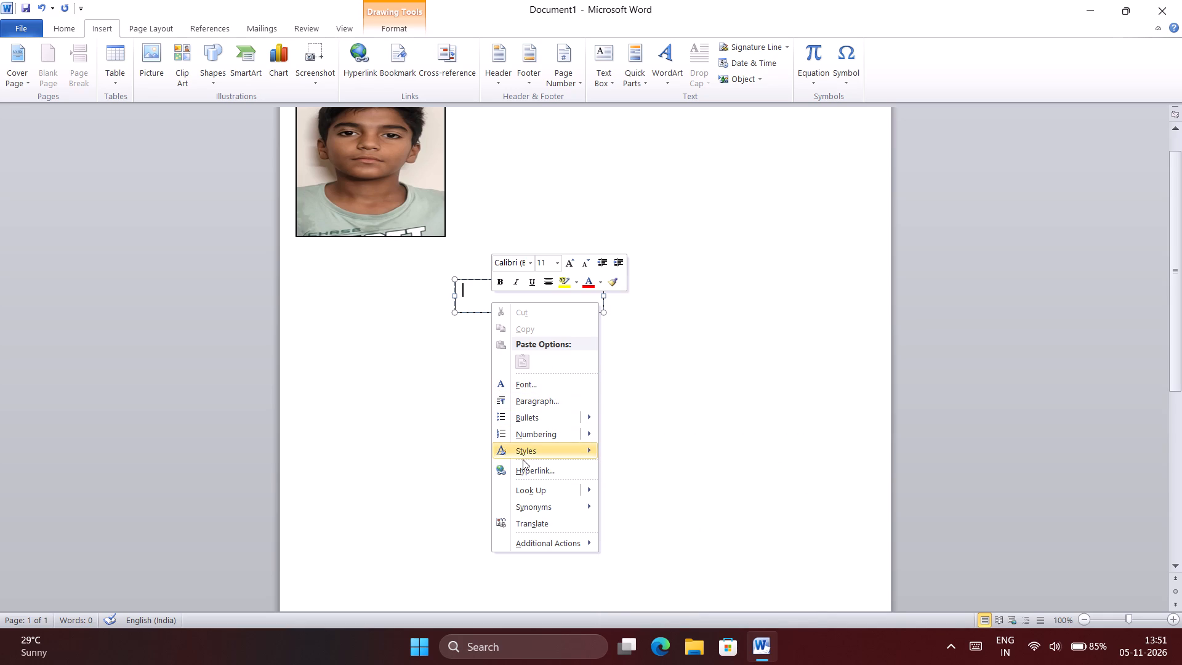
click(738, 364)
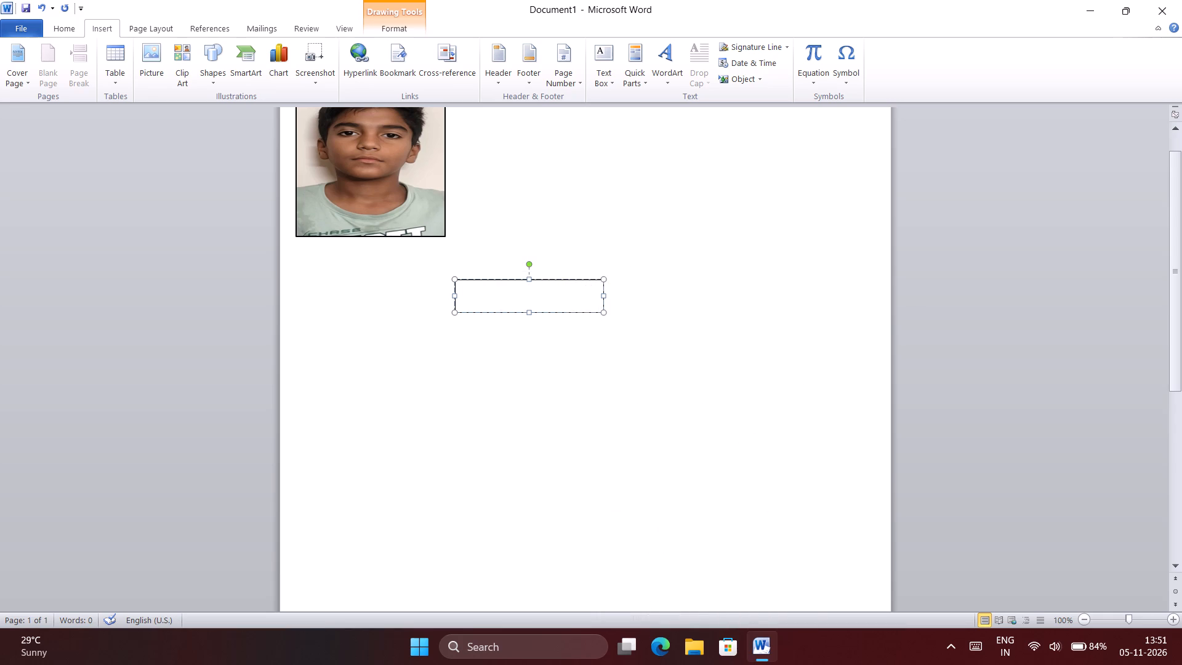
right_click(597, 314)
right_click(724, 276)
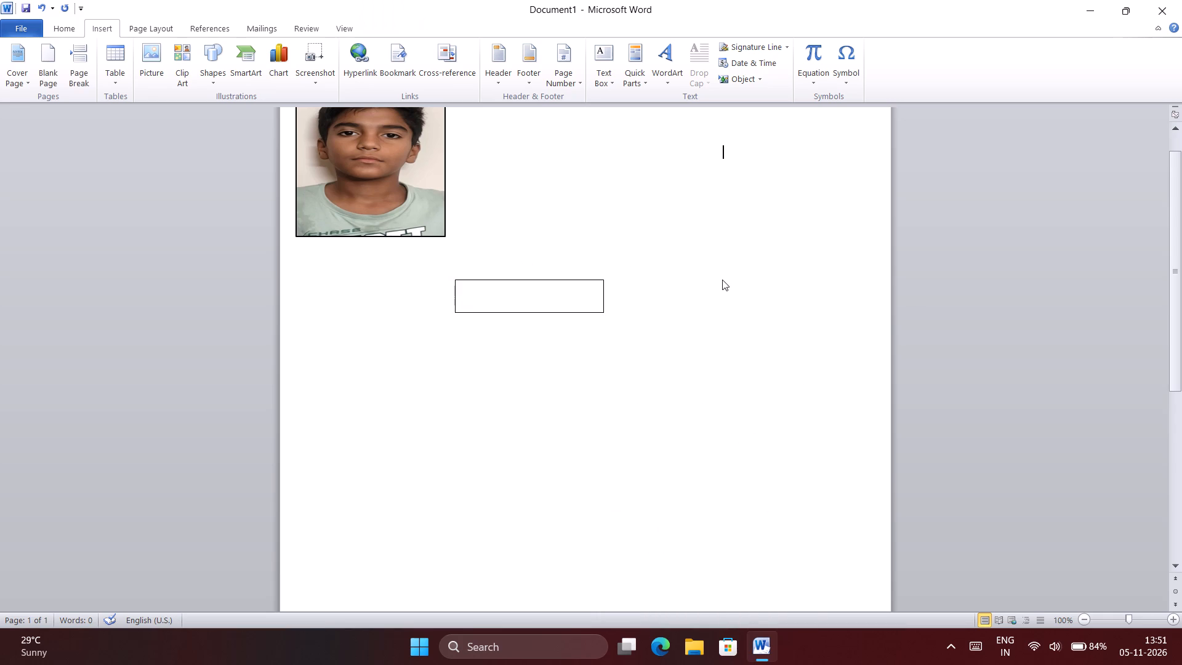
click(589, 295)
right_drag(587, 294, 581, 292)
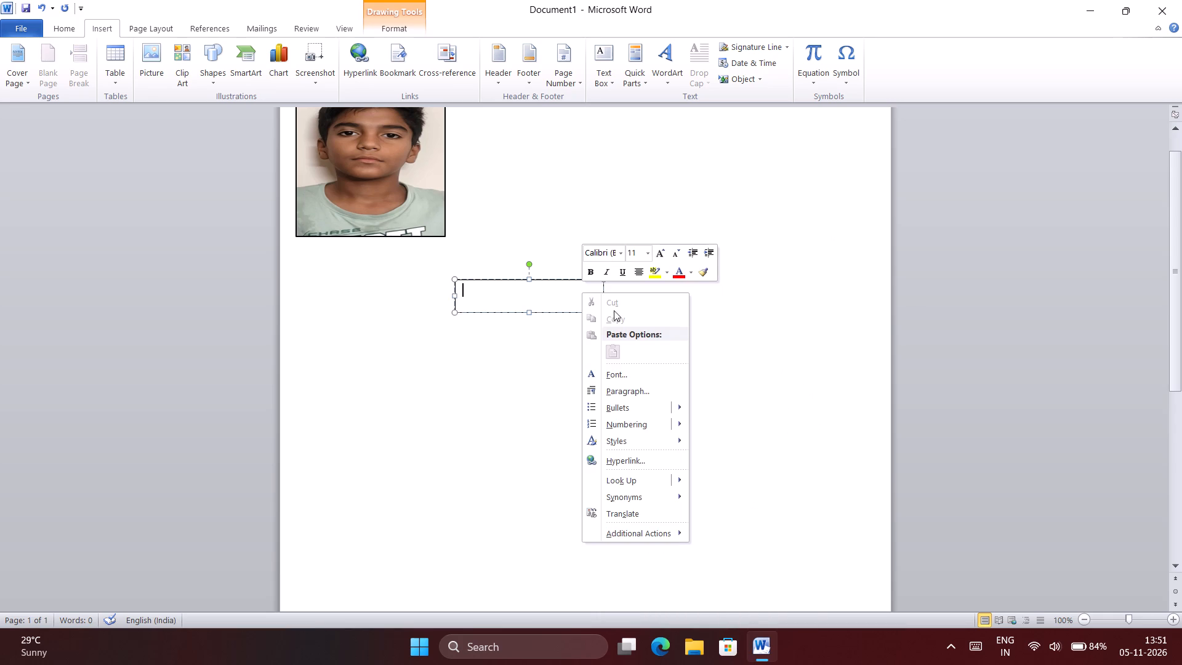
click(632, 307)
Nudge the empty caption box up slightly.
click(72, 22)
right_click(504, 282)
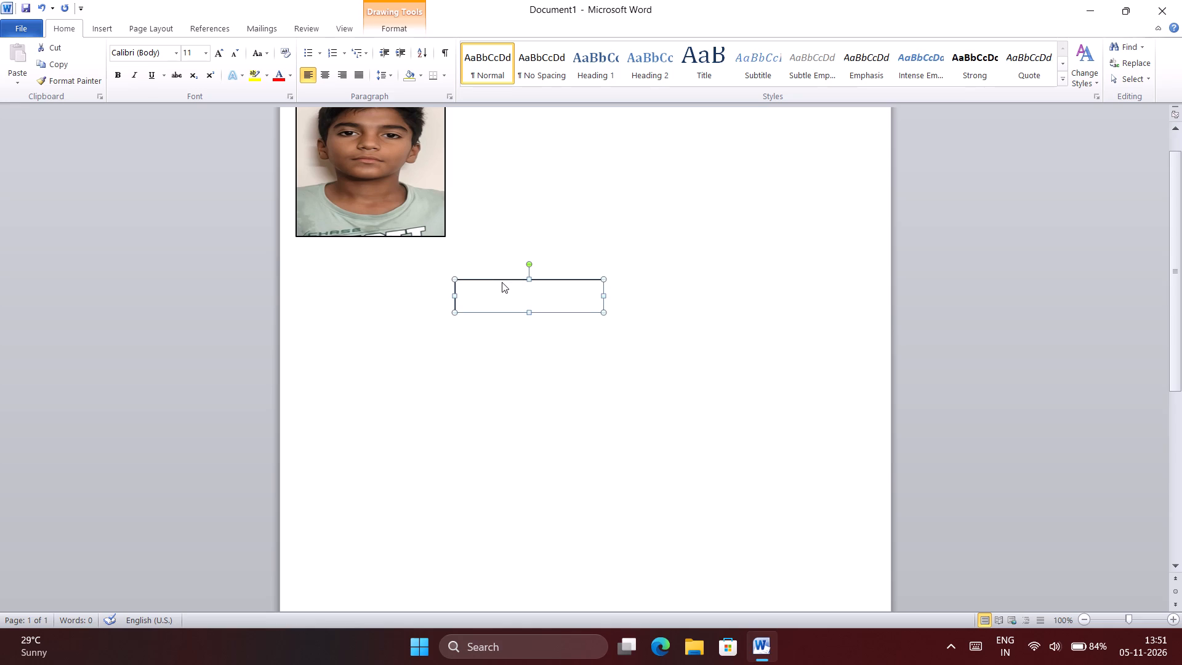
right_click(502, 282)
click(502, 282)
drag(501, 282, 496, 255)
drag(505, 297, 438, 238)
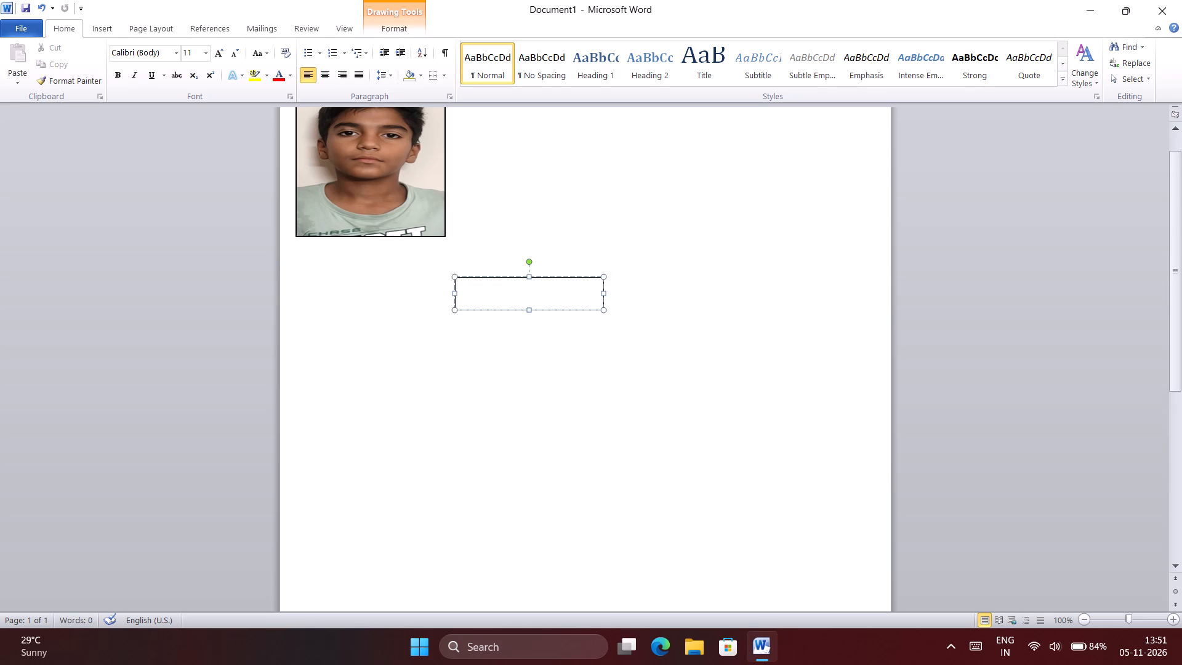
drag(438, 238, 442, 255)
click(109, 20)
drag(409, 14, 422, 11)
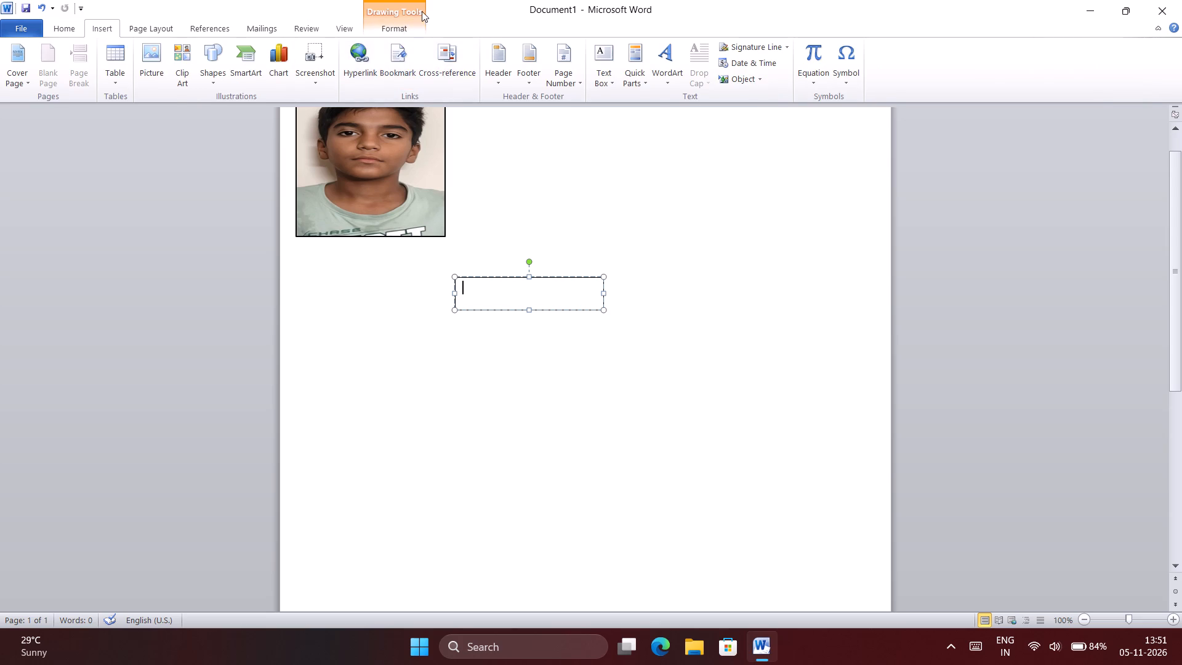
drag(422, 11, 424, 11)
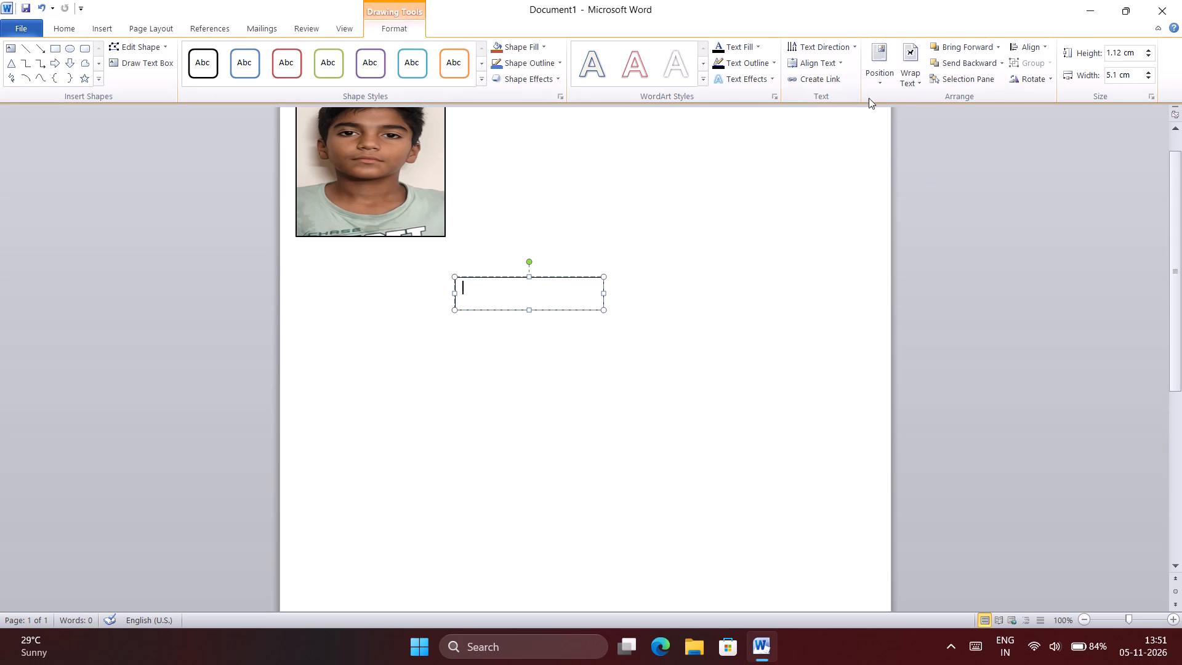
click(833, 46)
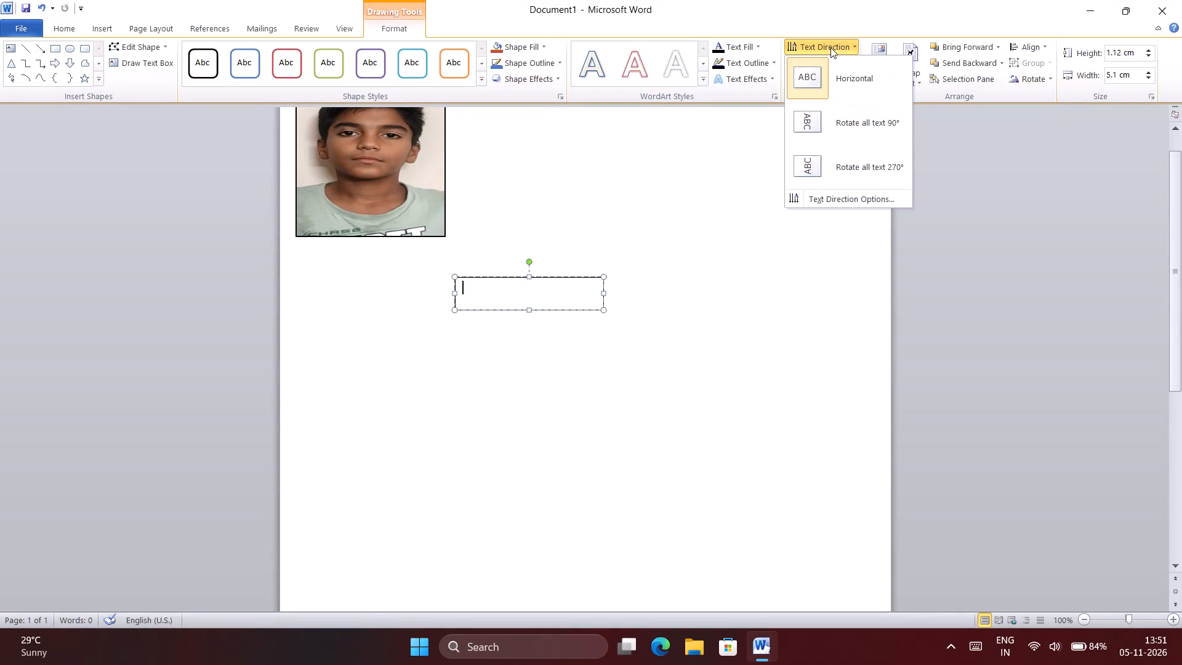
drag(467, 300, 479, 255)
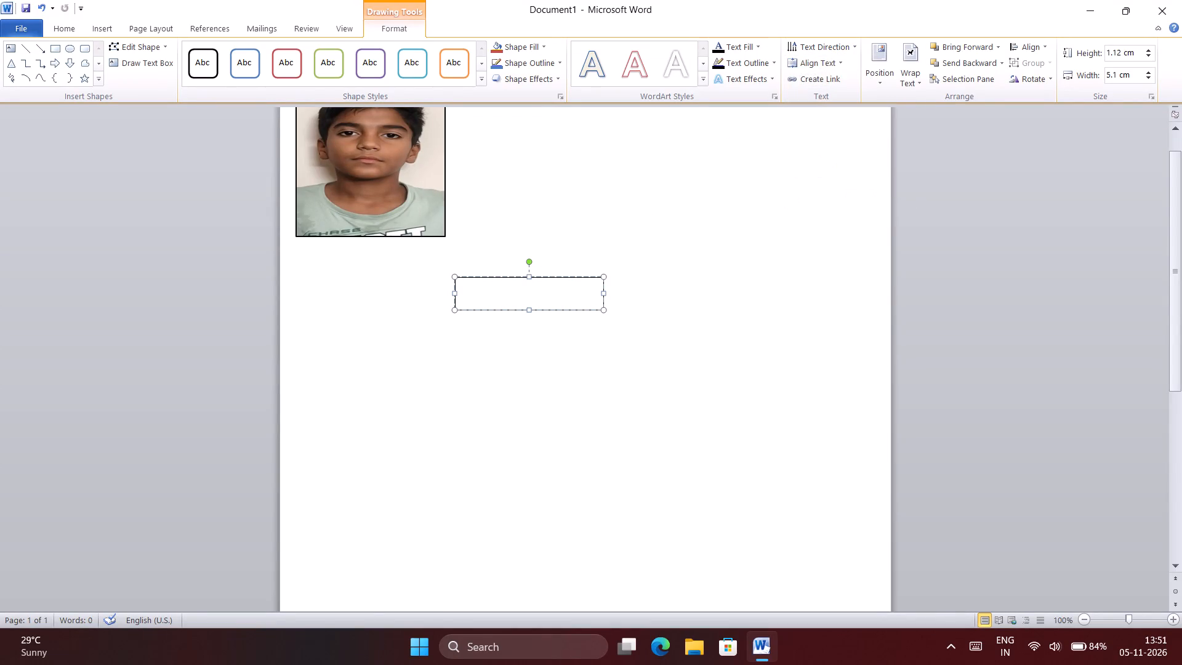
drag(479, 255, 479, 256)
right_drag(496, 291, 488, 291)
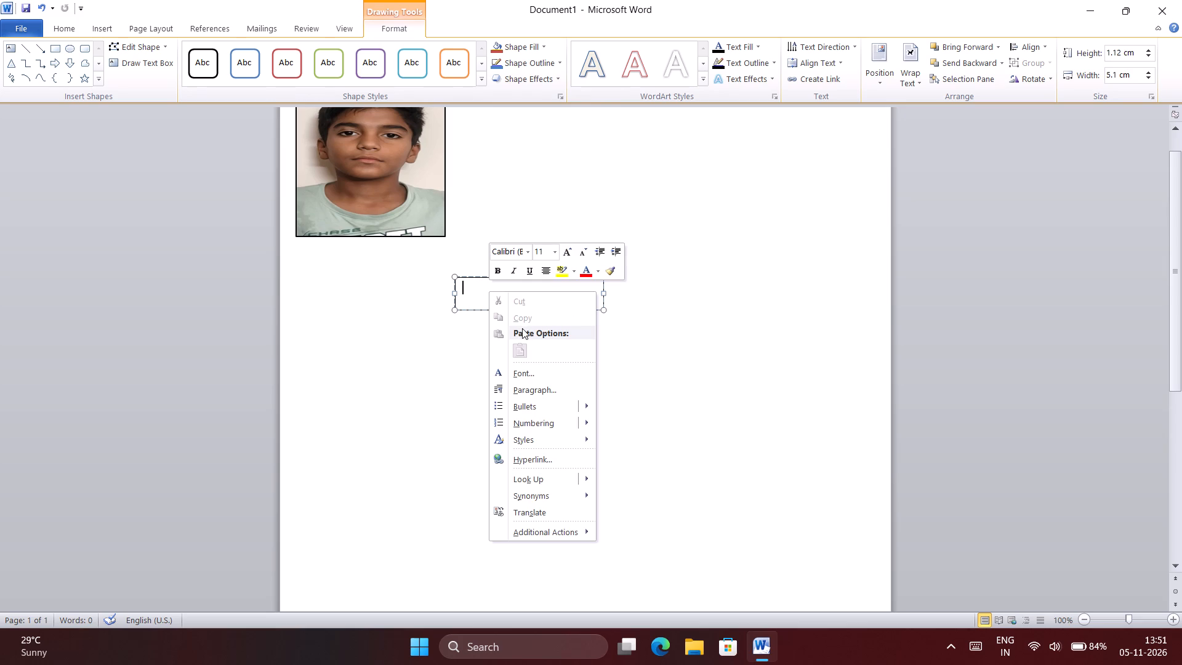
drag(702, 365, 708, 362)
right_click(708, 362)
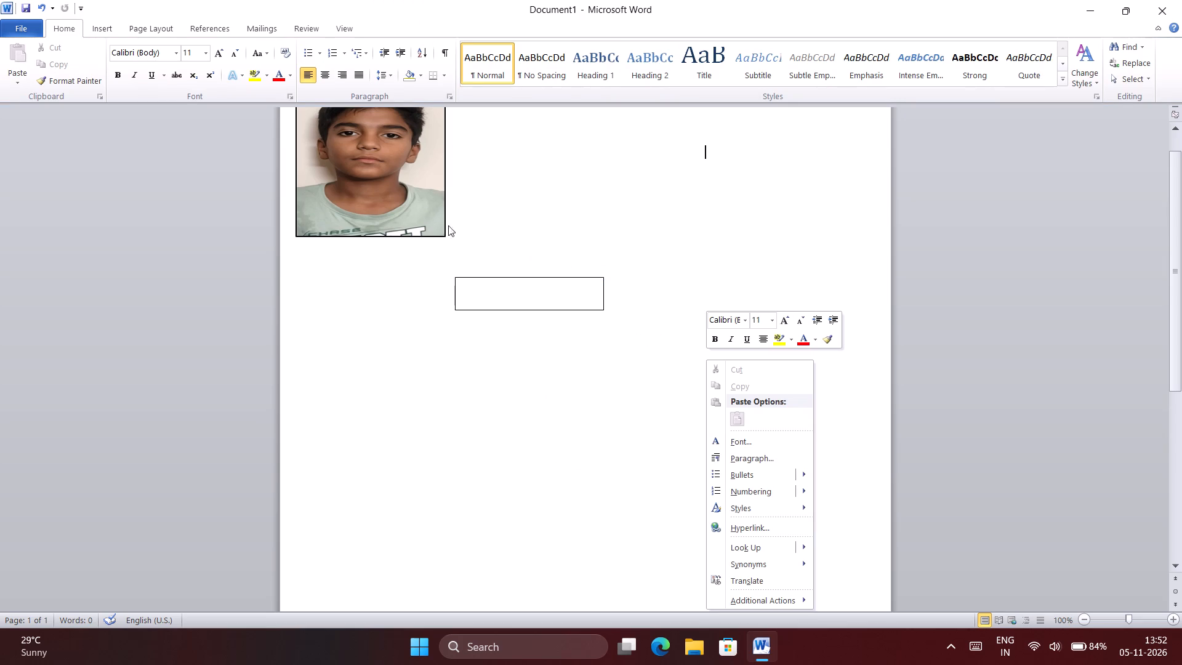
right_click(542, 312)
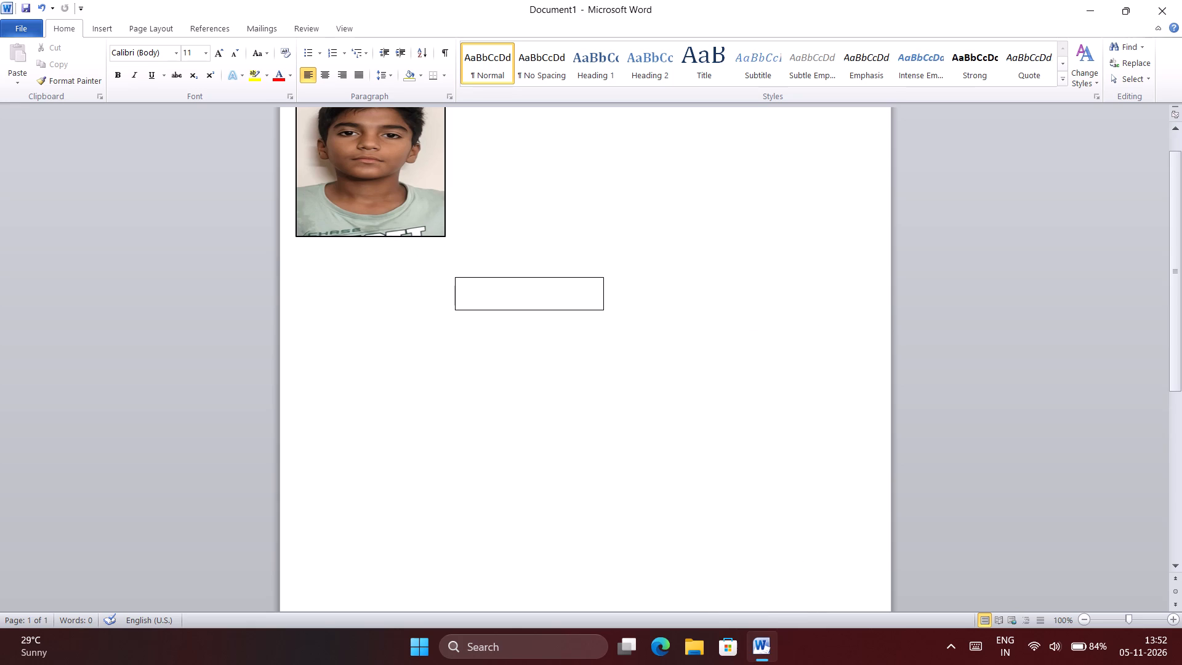
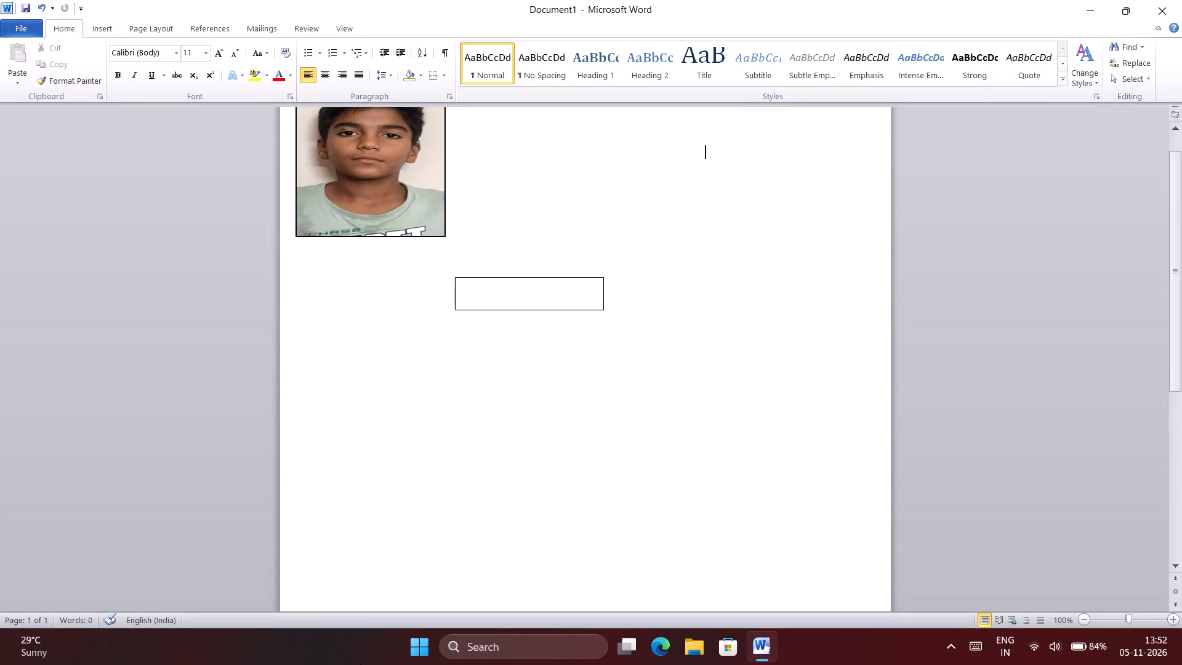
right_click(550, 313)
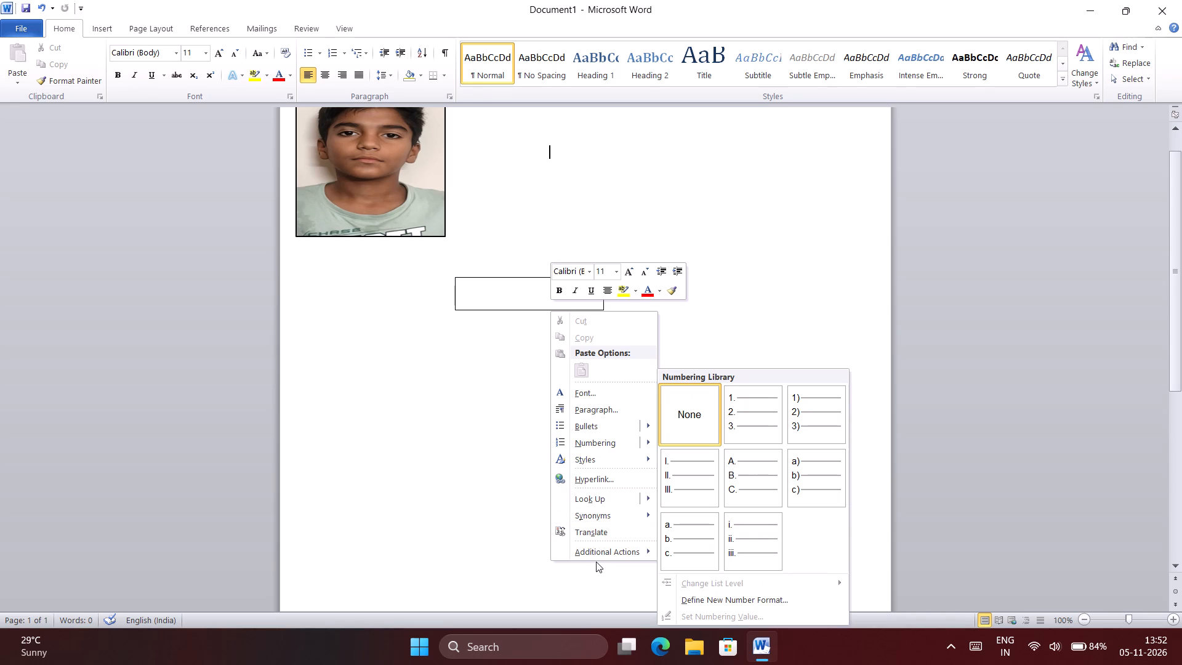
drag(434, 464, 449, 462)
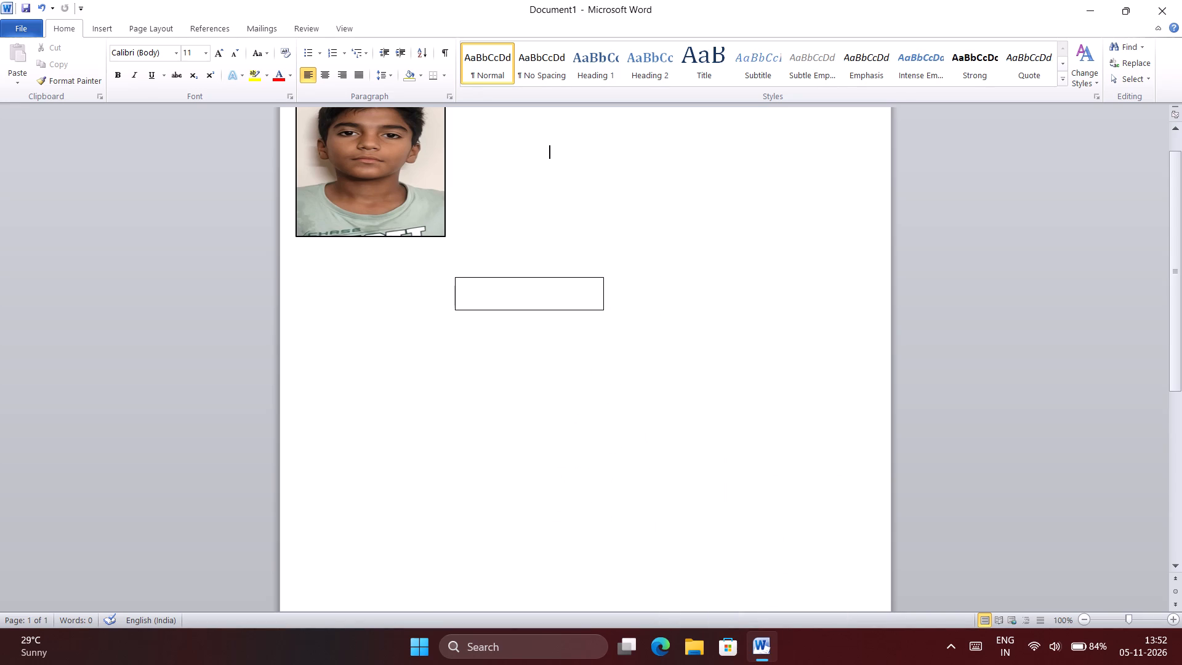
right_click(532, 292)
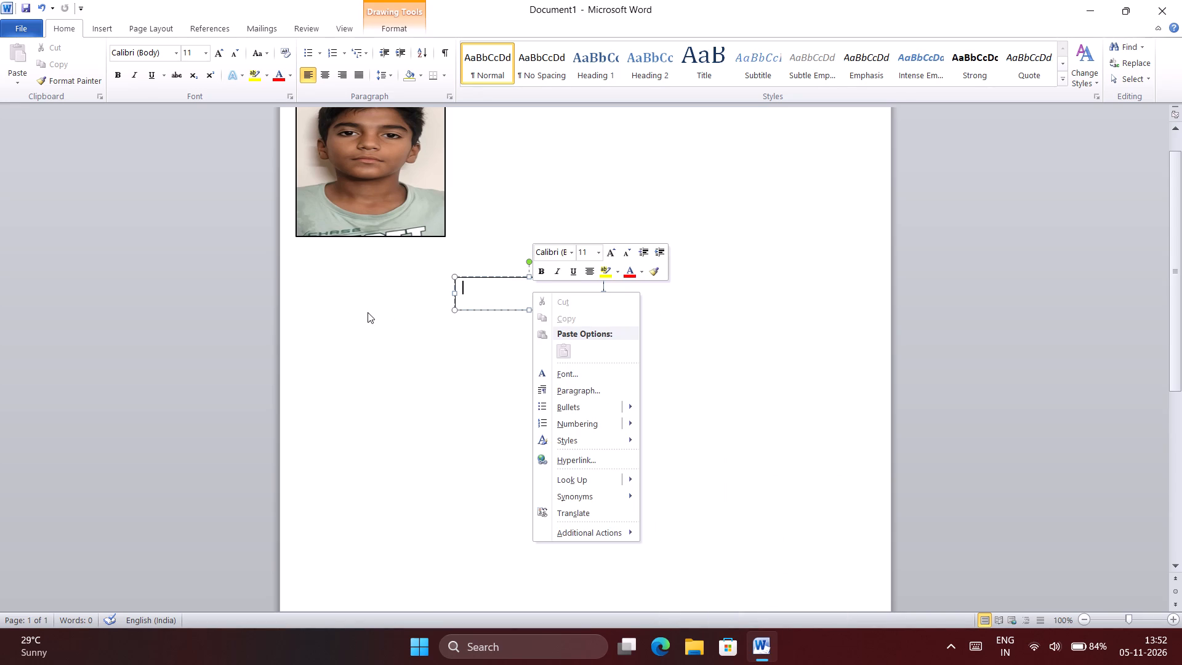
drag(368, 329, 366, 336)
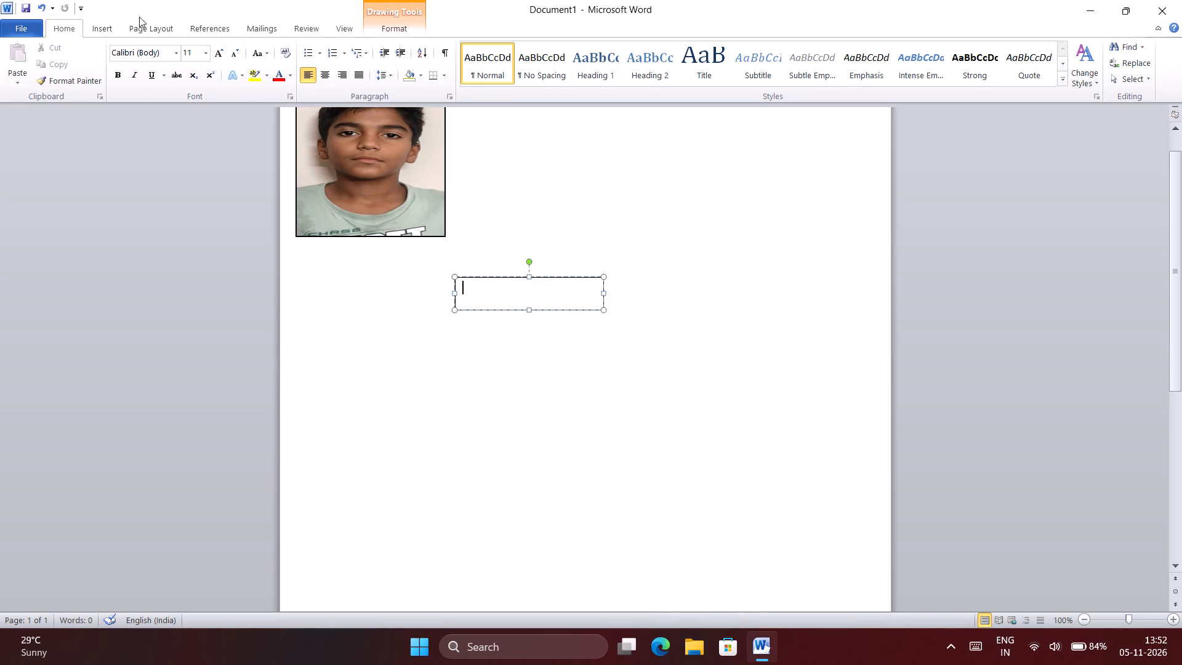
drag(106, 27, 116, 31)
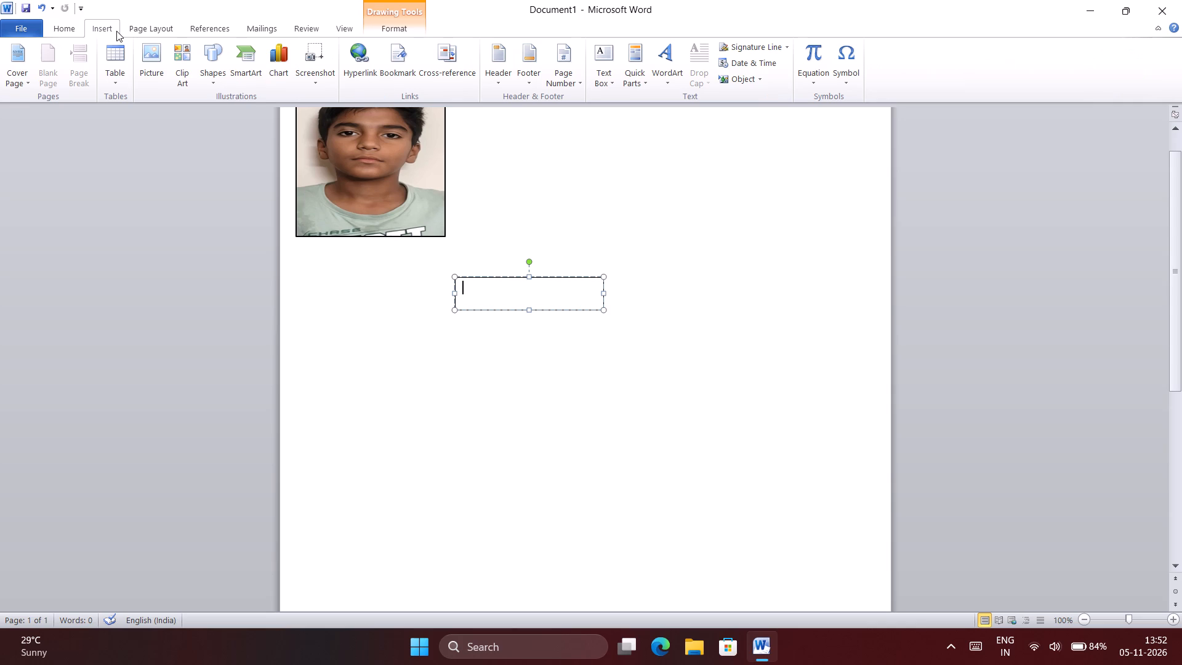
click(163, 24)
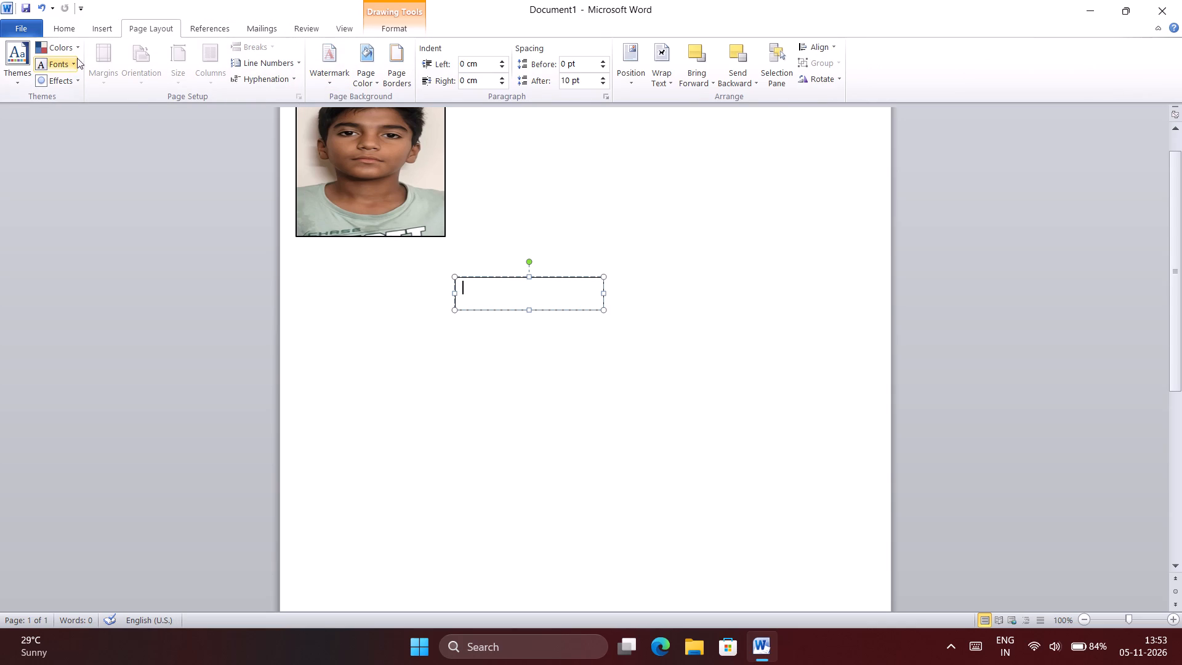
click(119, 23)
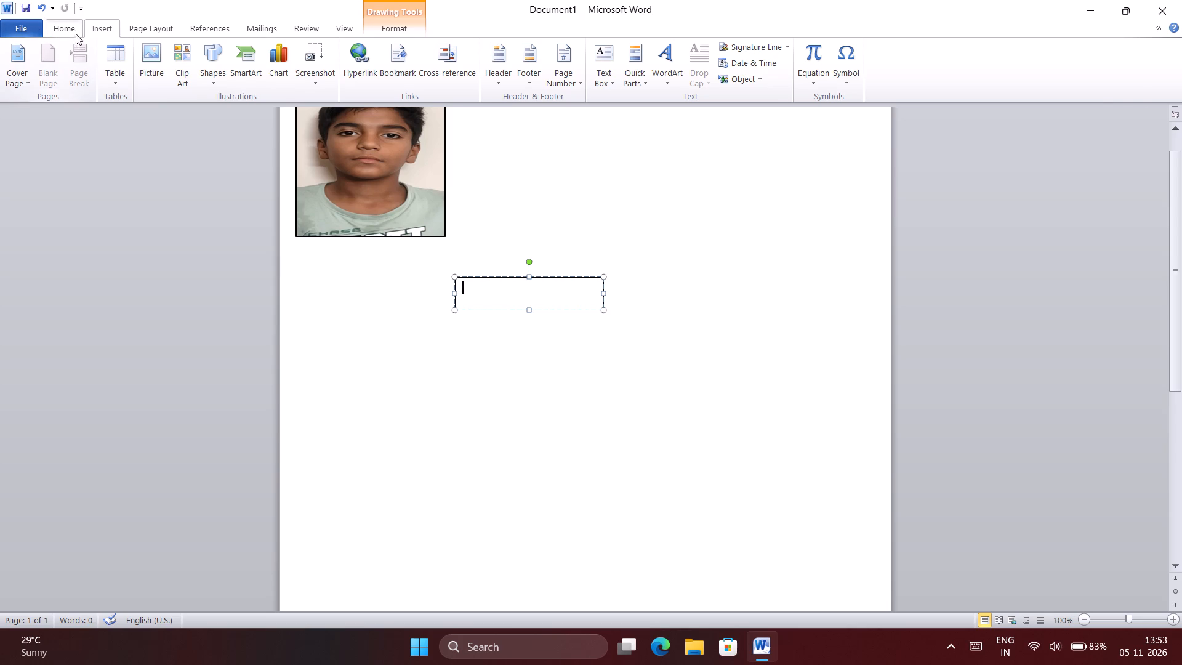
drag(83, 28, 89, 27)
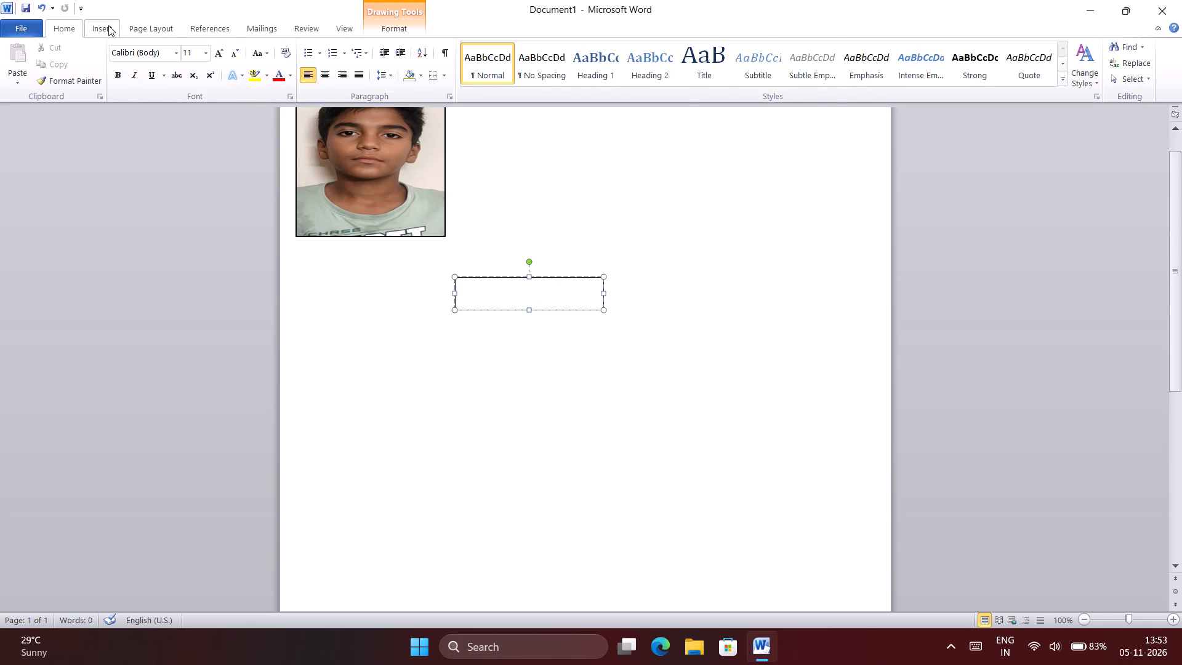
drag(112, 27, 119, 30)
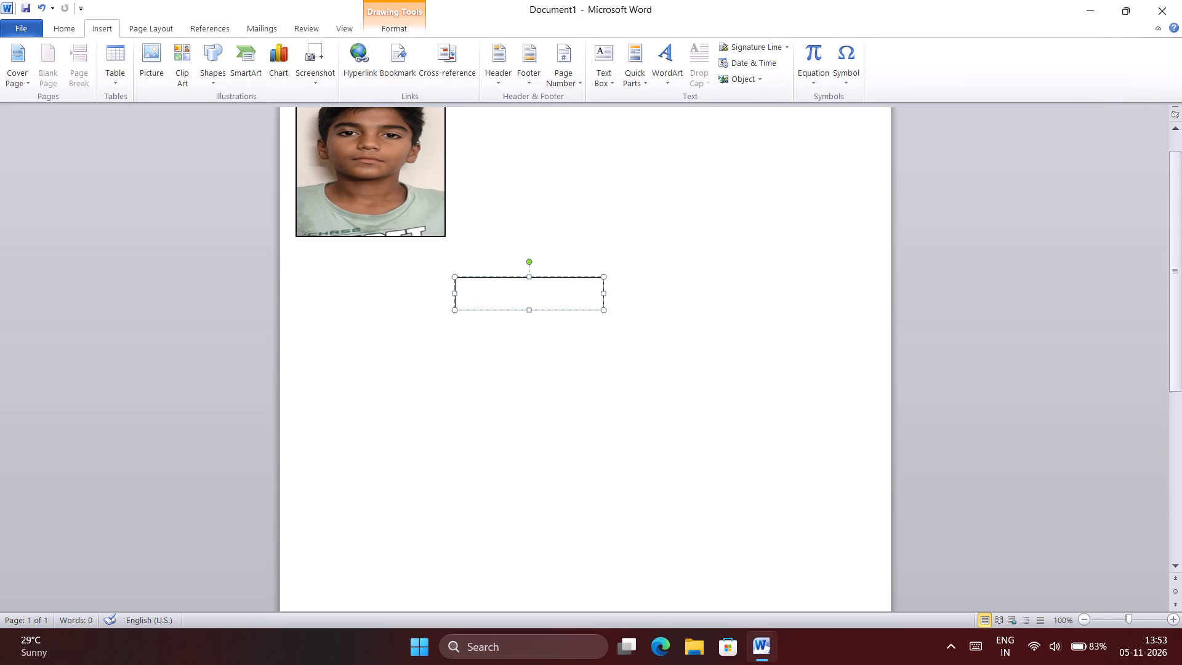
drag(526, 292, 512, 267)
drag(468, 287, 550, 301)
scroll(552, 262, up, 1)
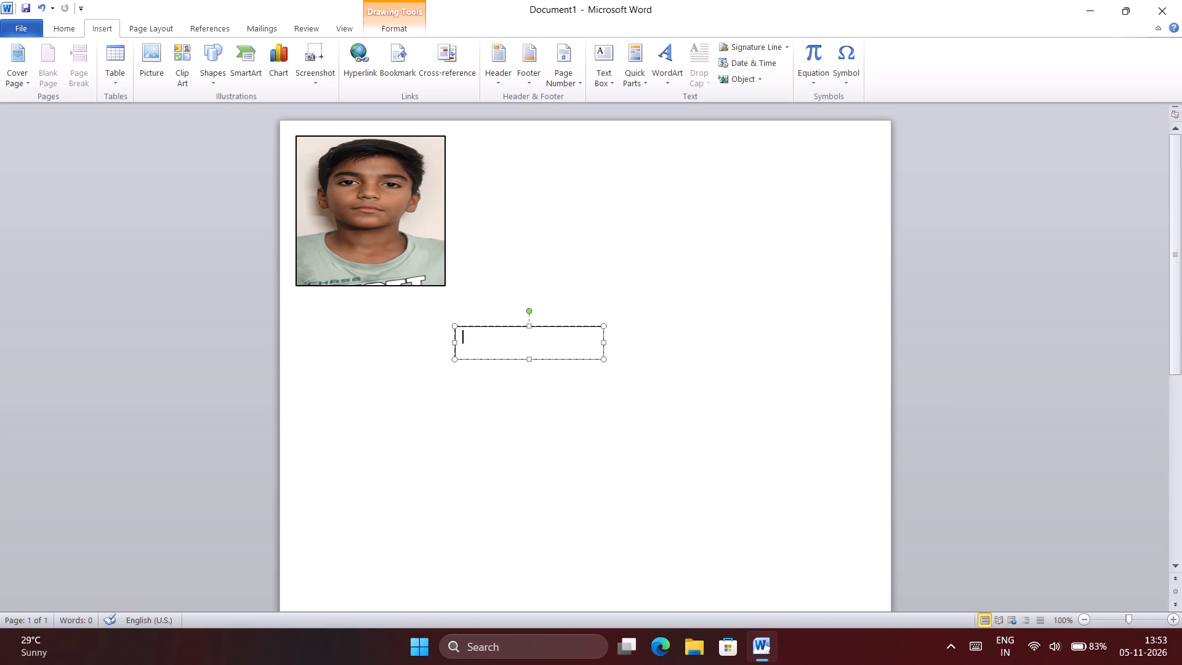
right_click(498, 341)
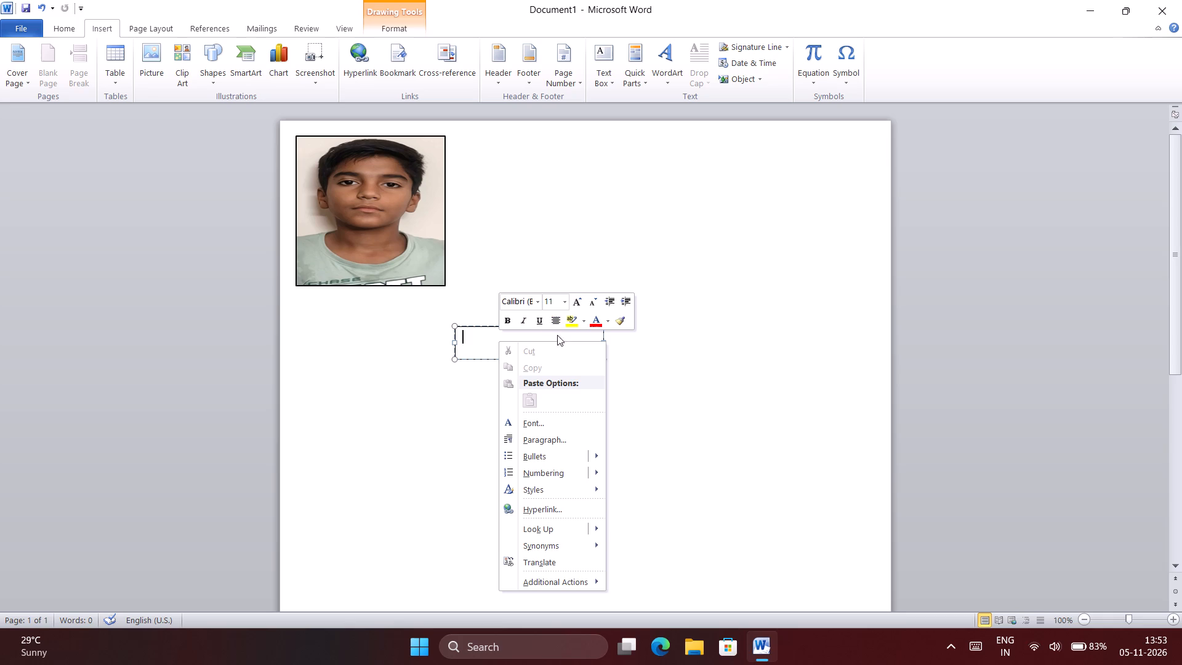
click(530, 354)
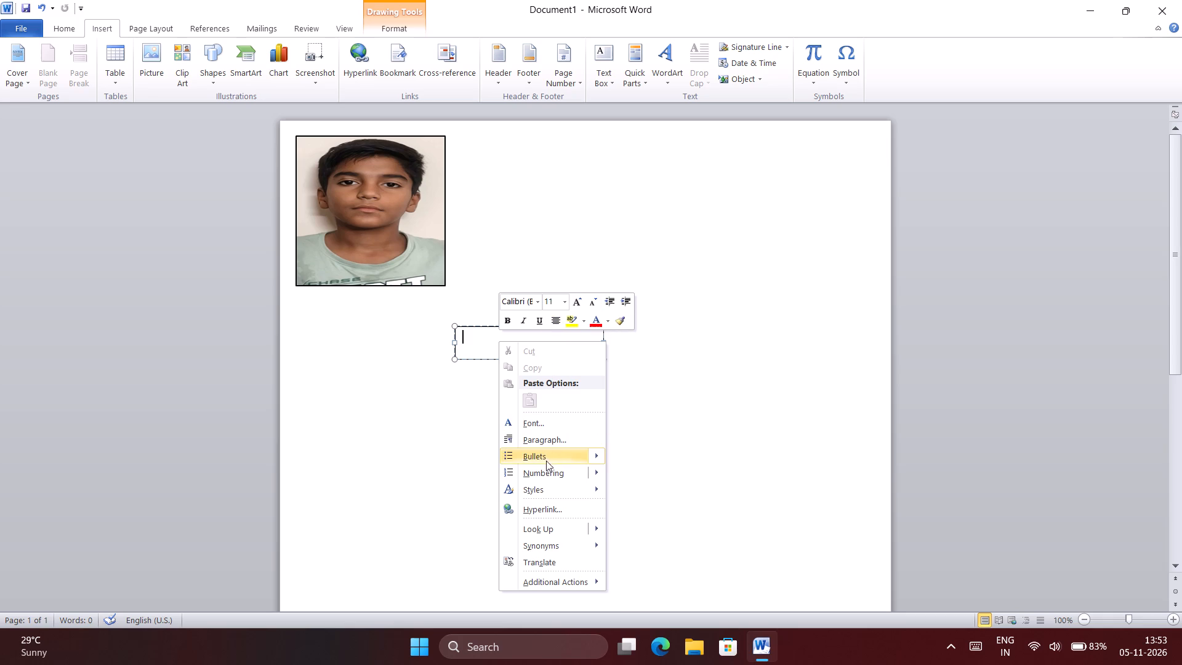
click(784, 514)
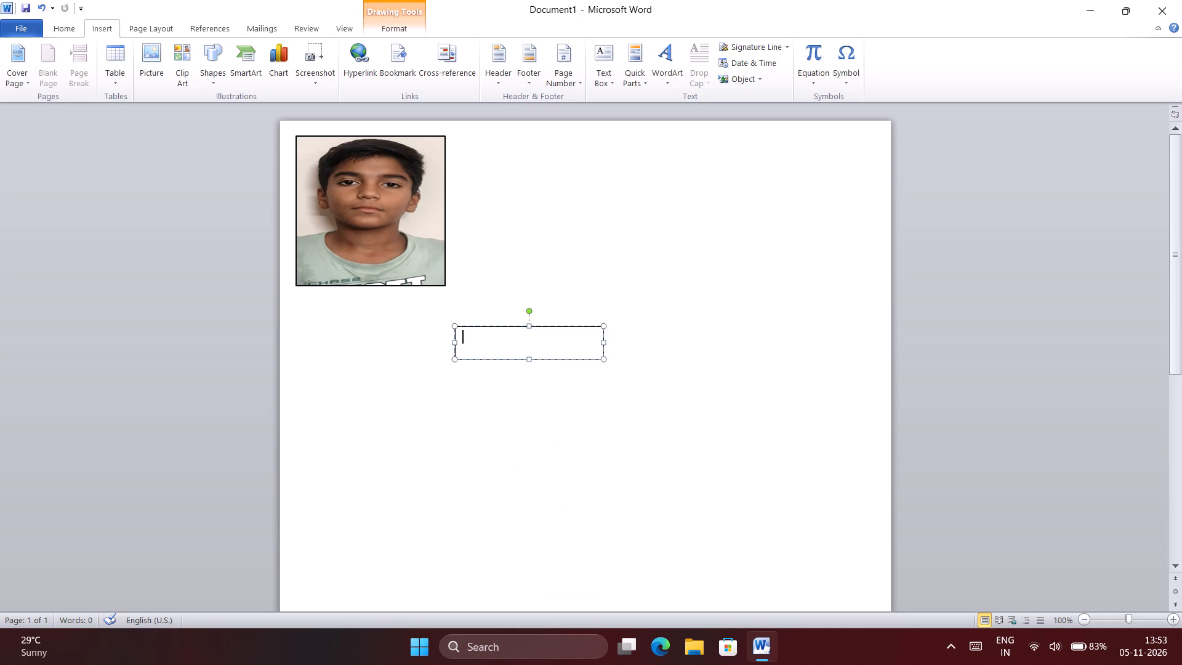
Move the blank paragraph selection out of the empty caption box to the body line beside the portrait.
drag(459, 334, 601, 370)
drag(474, 344, 845, 472)
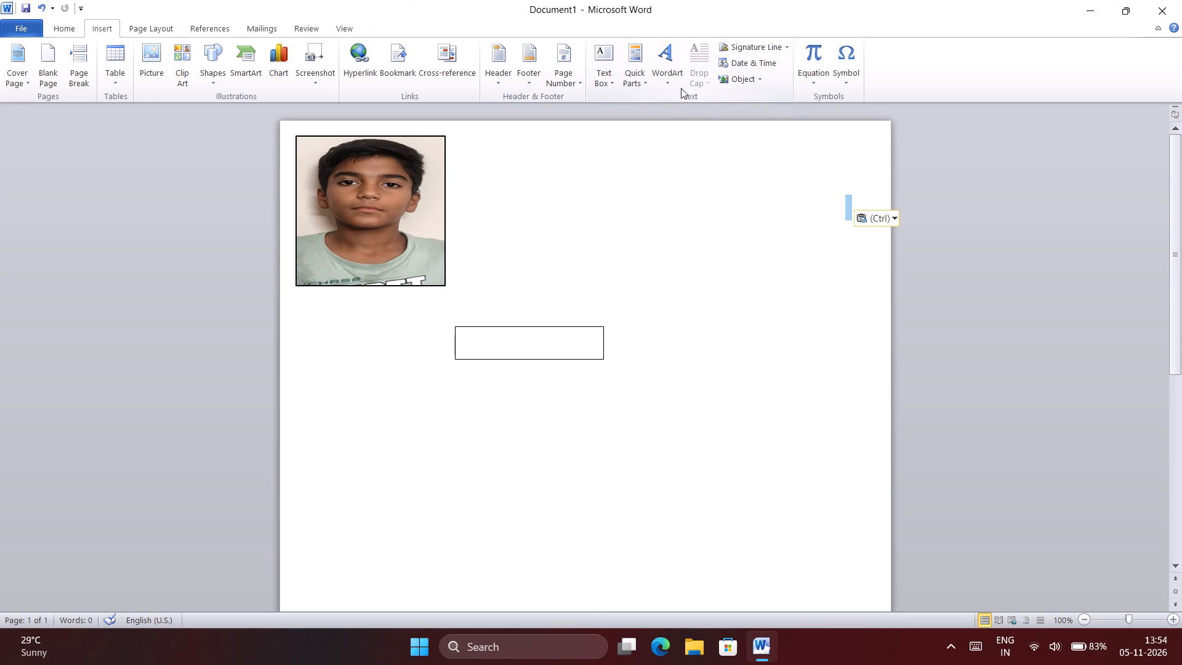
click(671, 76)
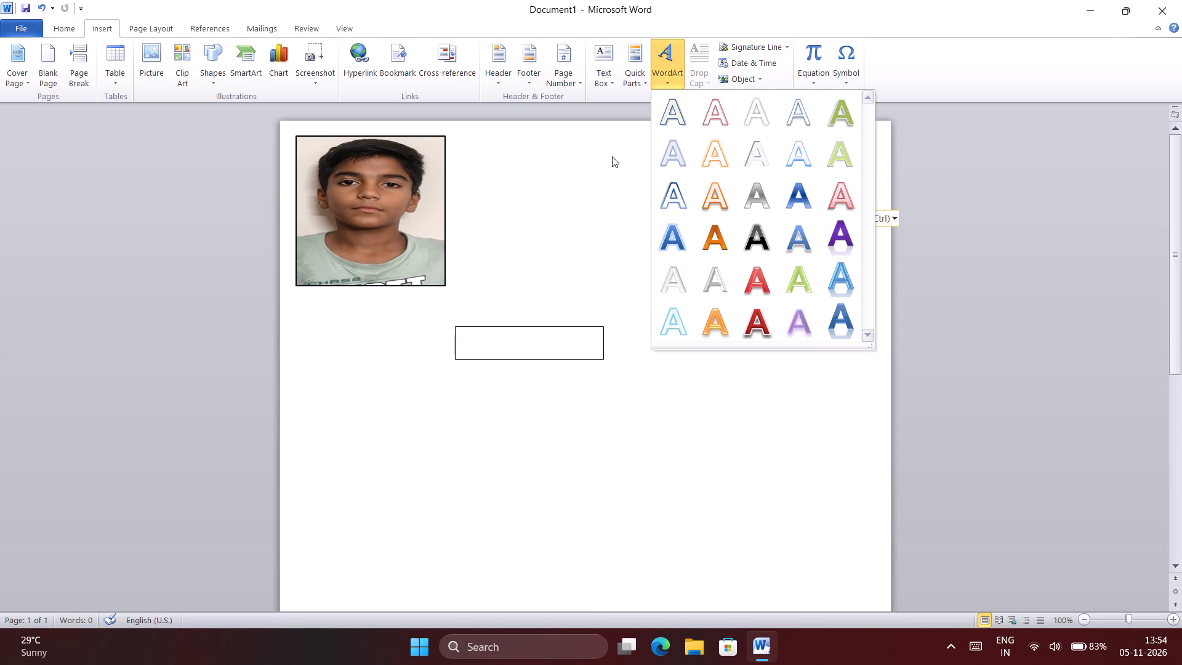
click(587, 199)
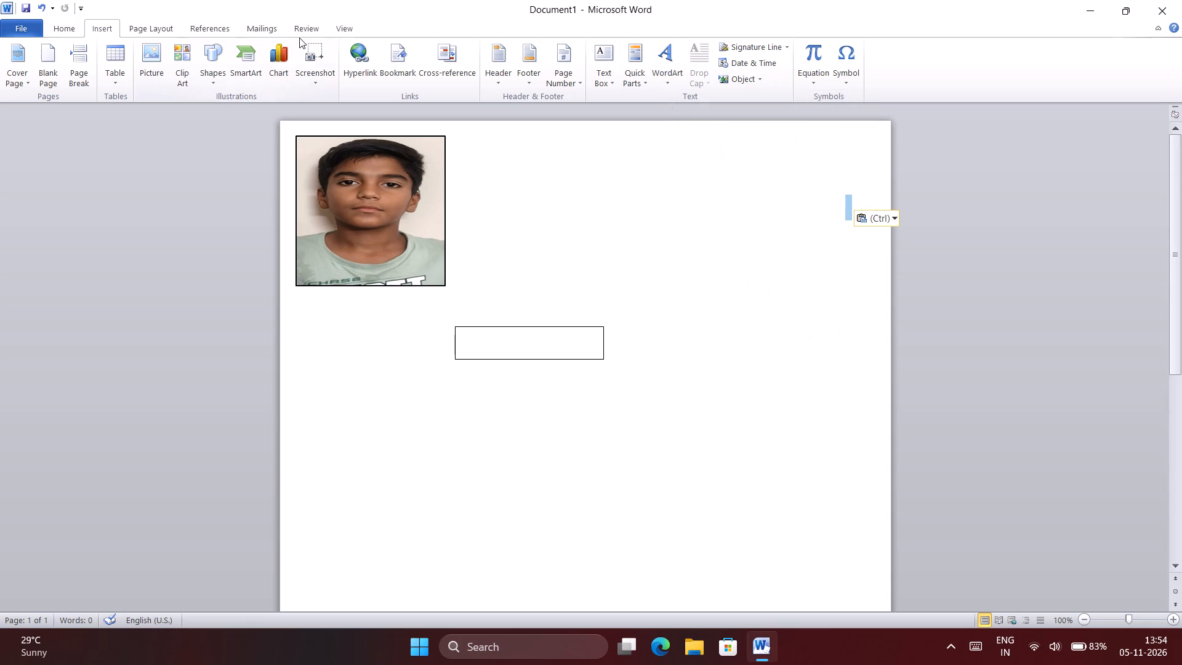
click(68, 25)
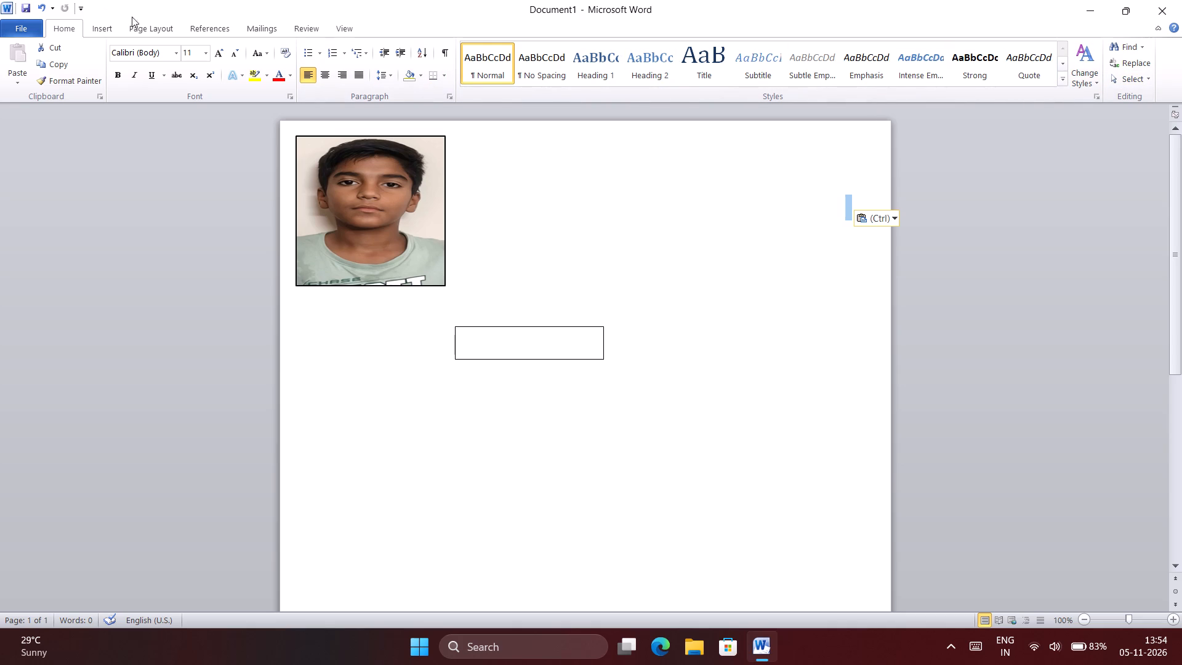
Draw a new small text box over the middle of the portrait.
click(103, 28)
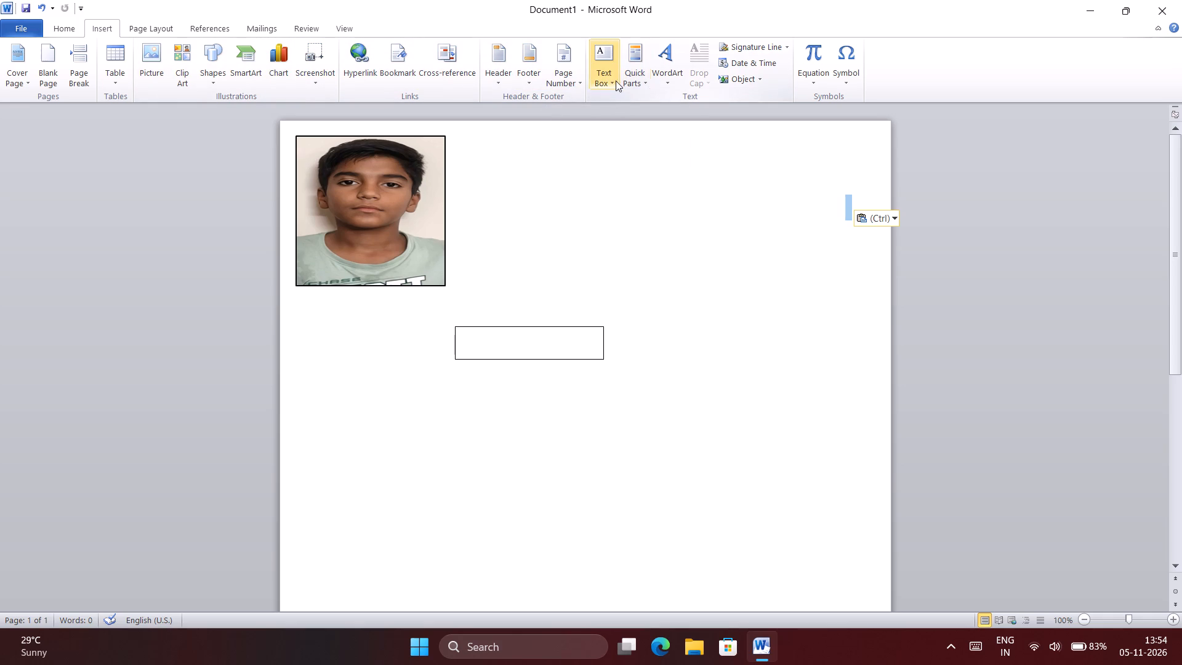
drag(587, 103, 595, 103)
drag(612, 73, 618, 73)
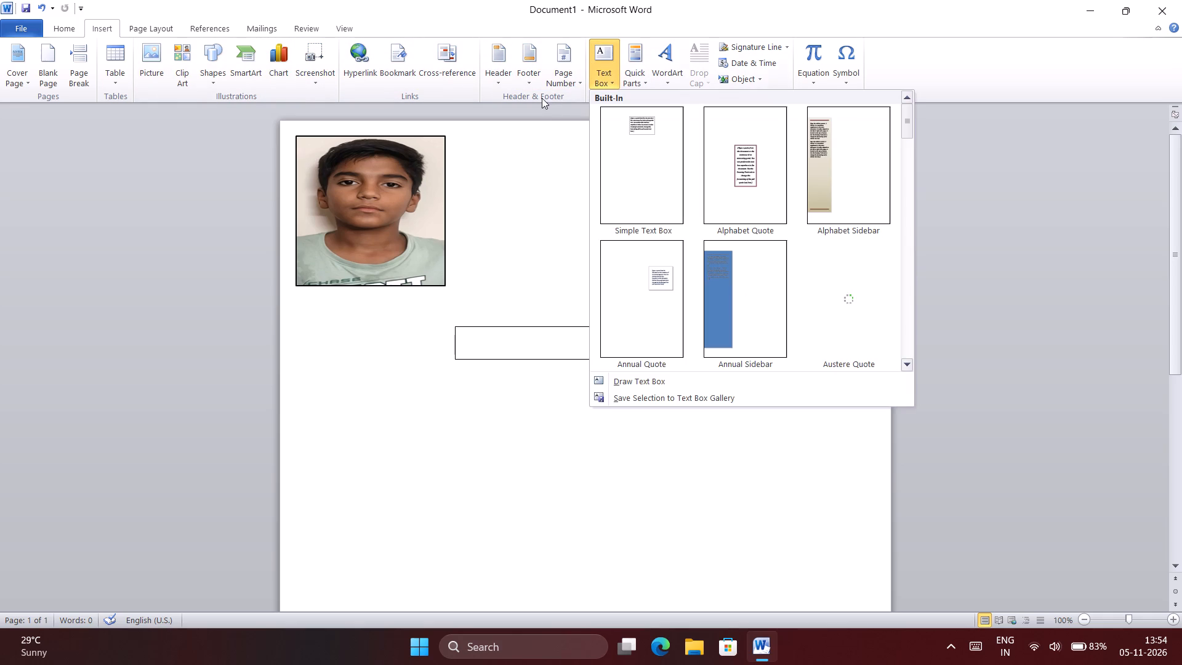
click(643, 379)
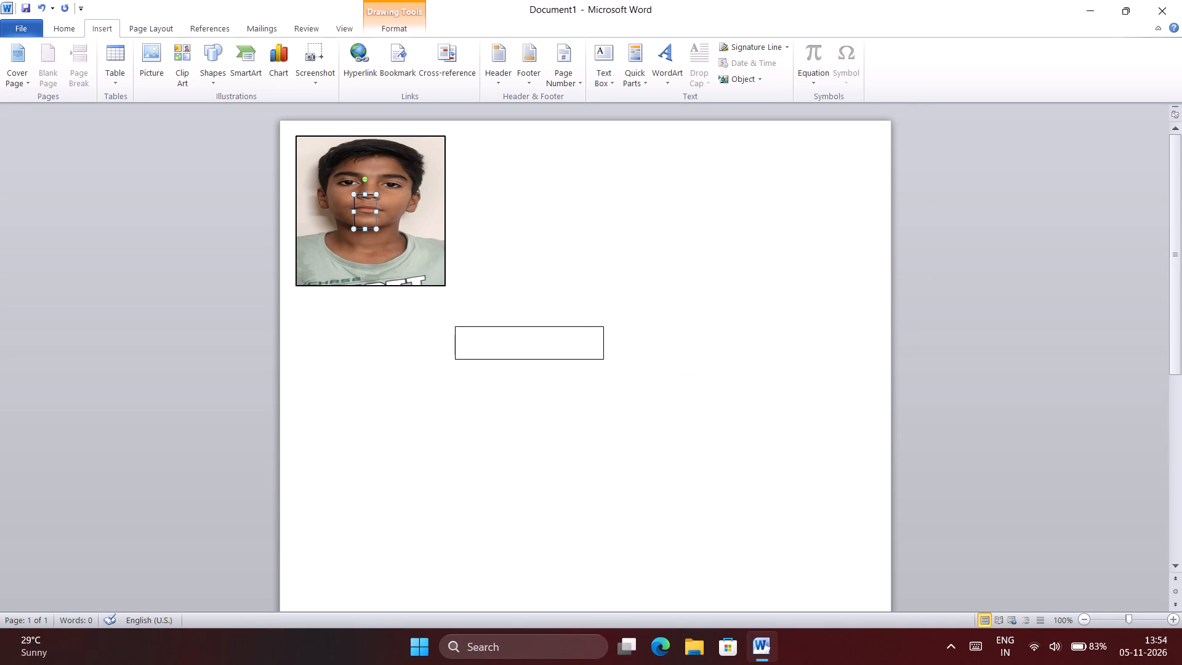
Resize the new text box into a strip spanning the portrait's full width along its bottom edge, covering the shirt area.
drag(364, 212, 336, 239)
drag(377, 210, 398, 214)
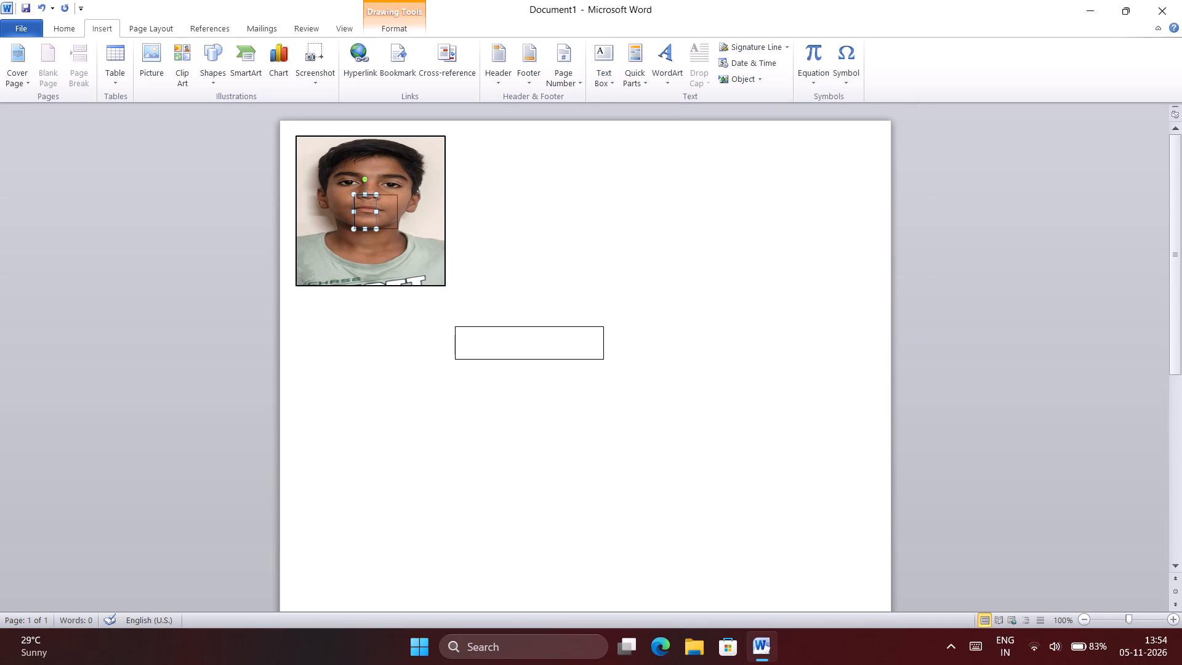
drag(398, 214, 409, 220)
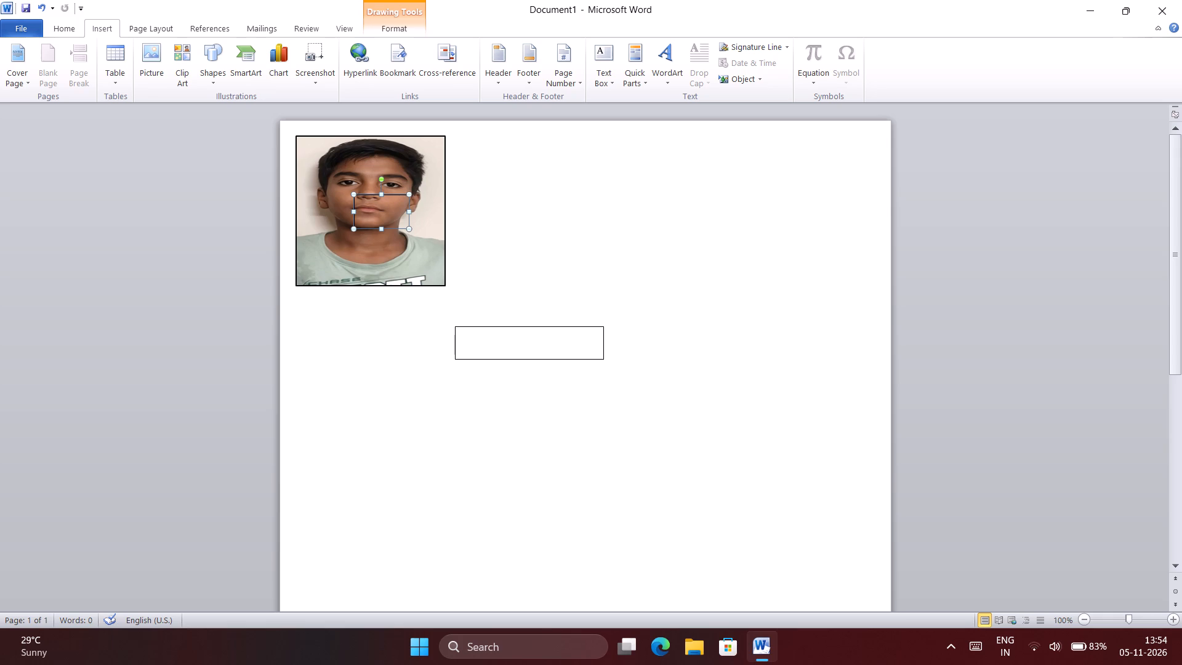
drag(353, 212, 300, 220)
drag(351, 211, 369, 254)
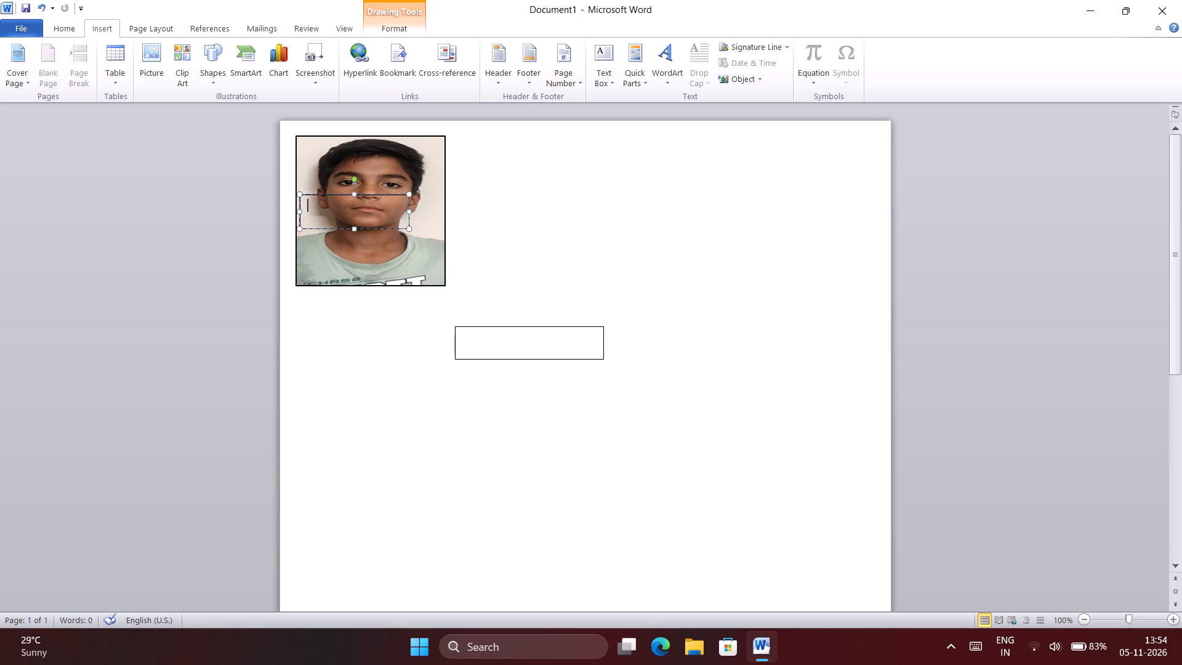
drag(353, 230, 382, 273)
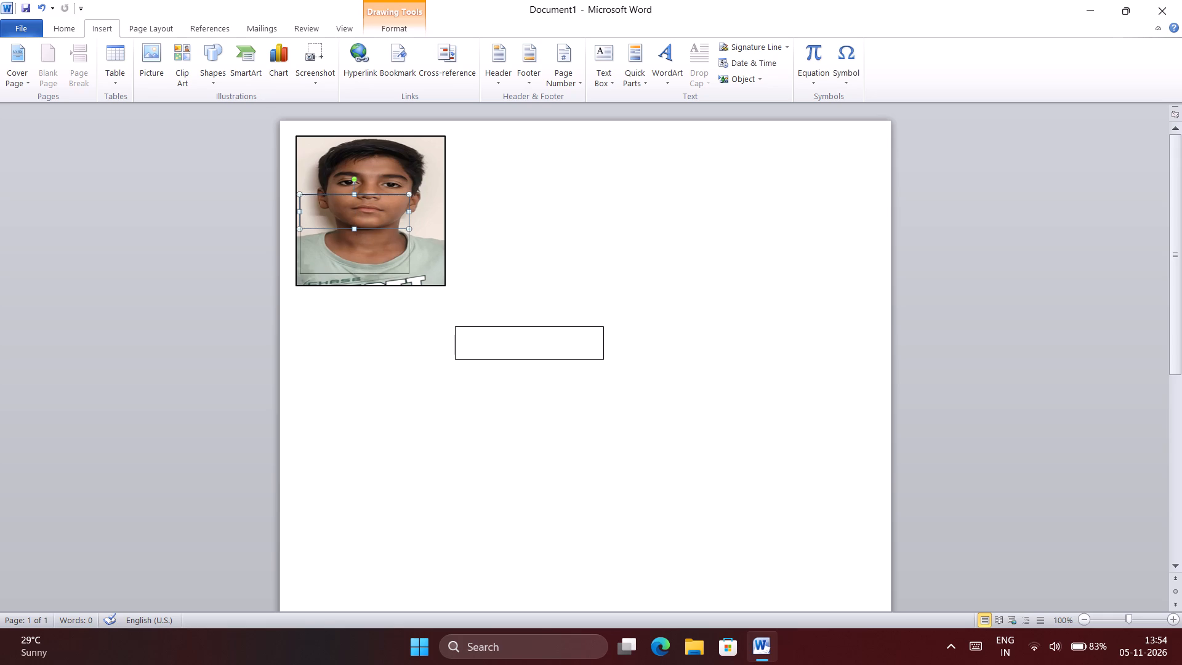
drag(382, 273, 389, 284)
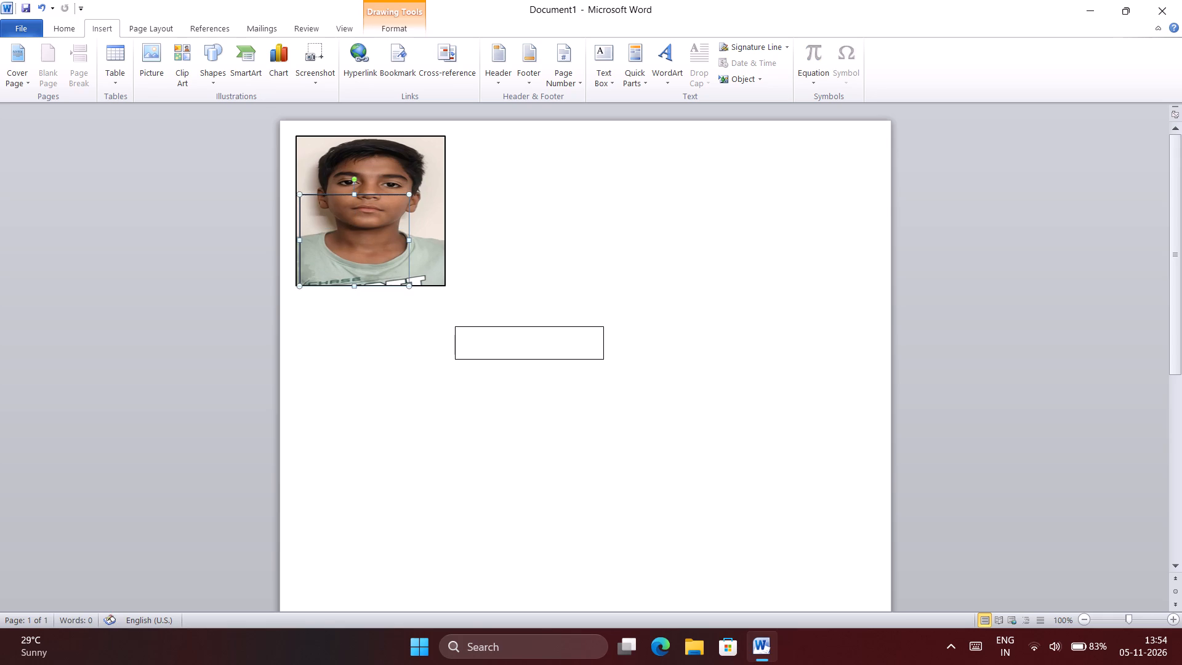
drag(355, 194, 341, 247)
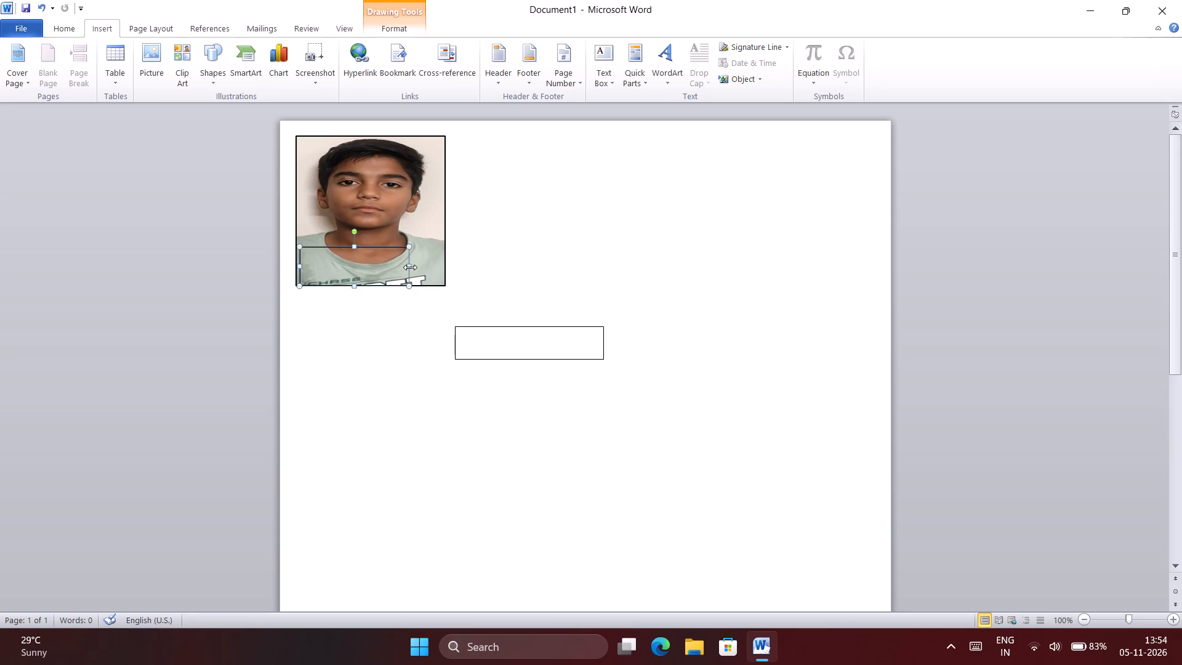
drag(410, 267, 444, 265)
drag(371, 284, 372, 283)
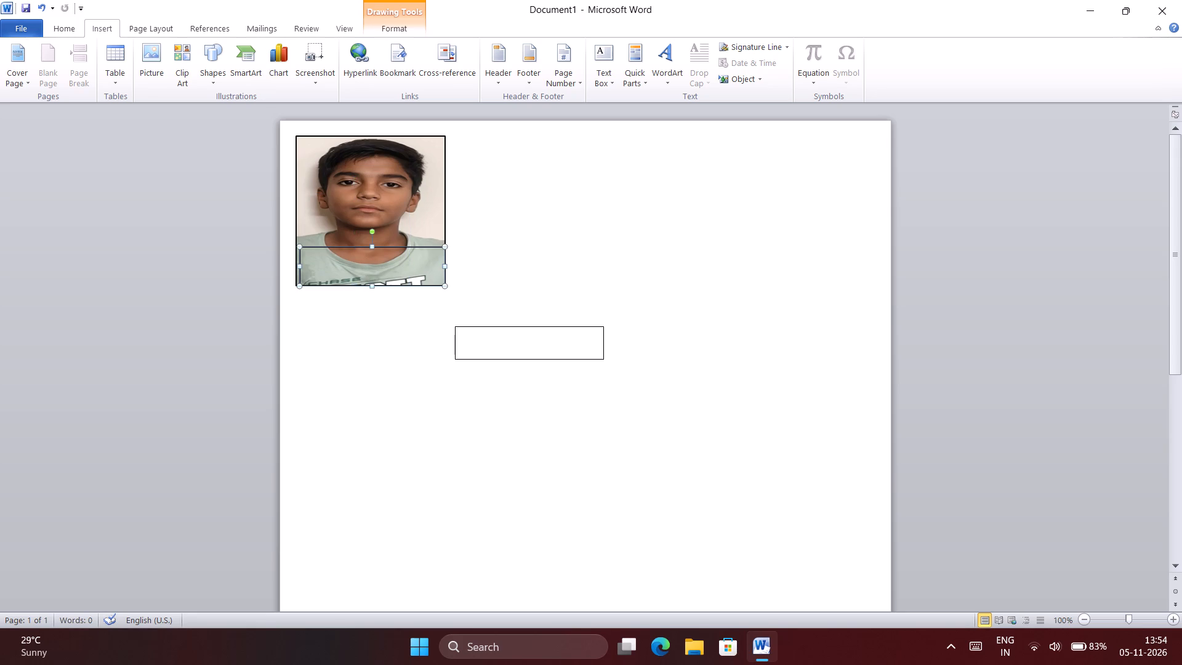
drag(372, 283, 379, 285)
click(299, 268)
click(361, 332)
Shorten the empty strip over the portrait by raising its bottom edge slightly above the portrait's bottom border.
click(458, 350)
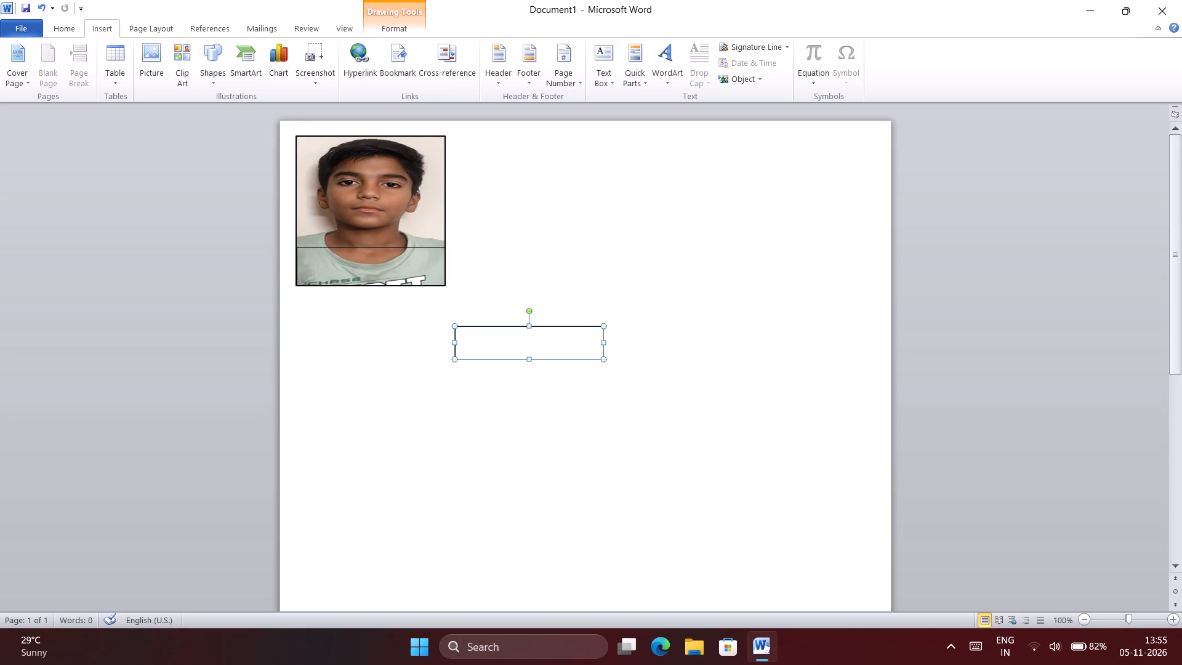
click(405, 286)
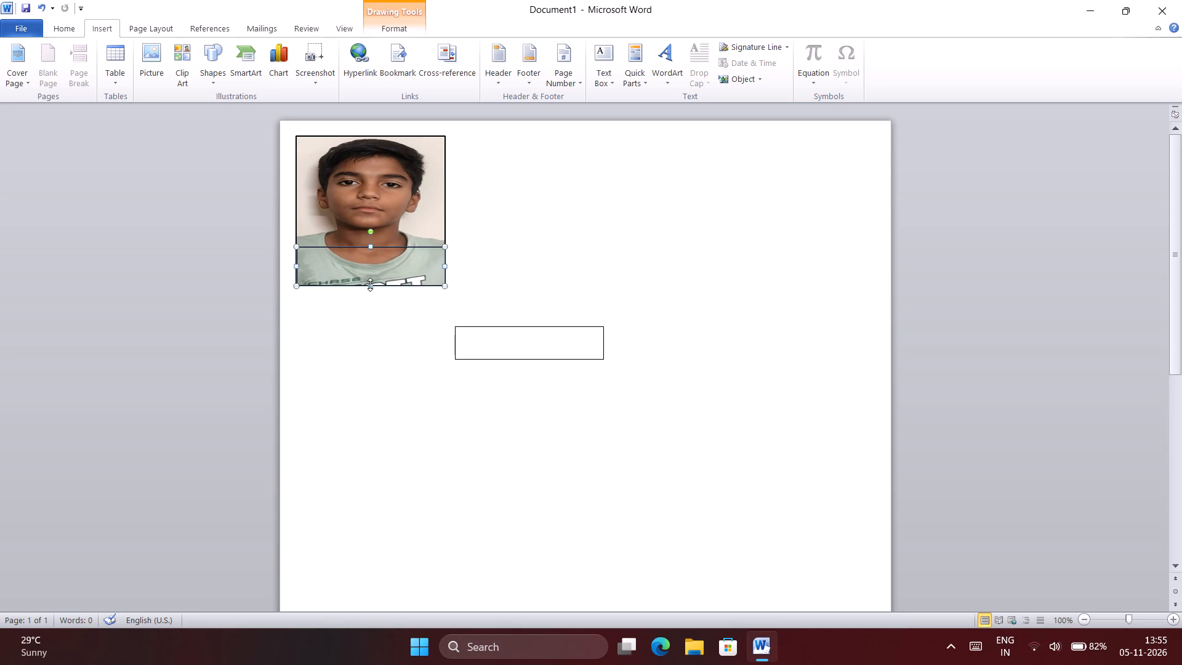
drag(369, 284, 374, 276)
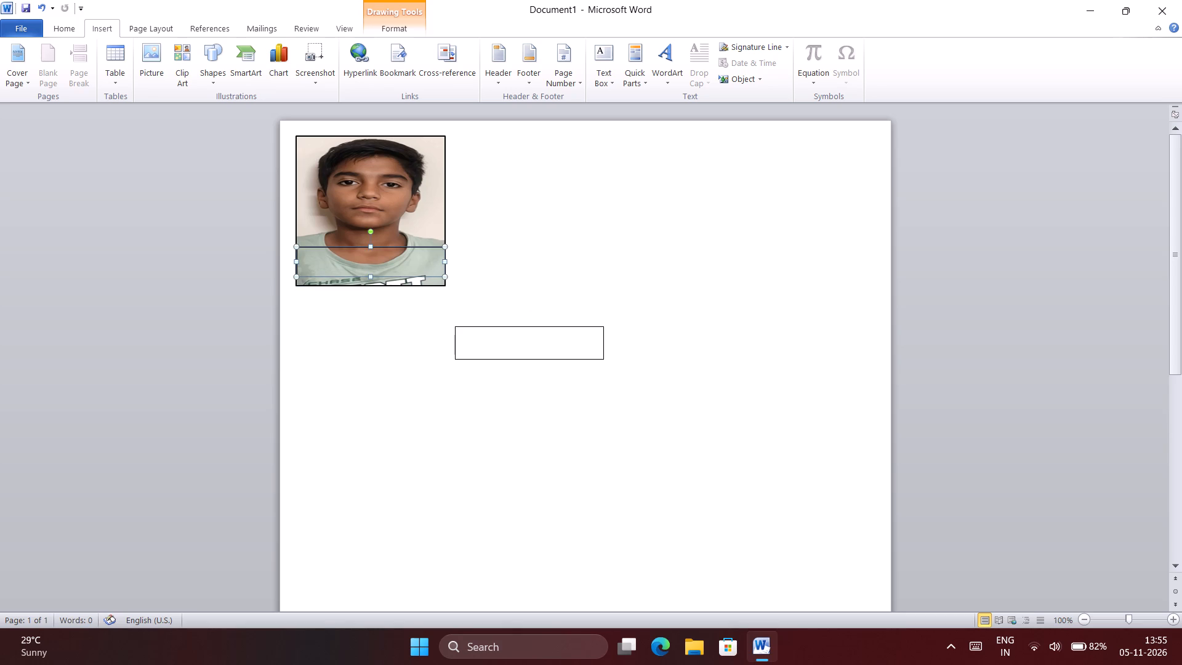
Reduce the portrait's height from its bottom edge so that it lines up with the bottom of the strip.
click(393, 288)
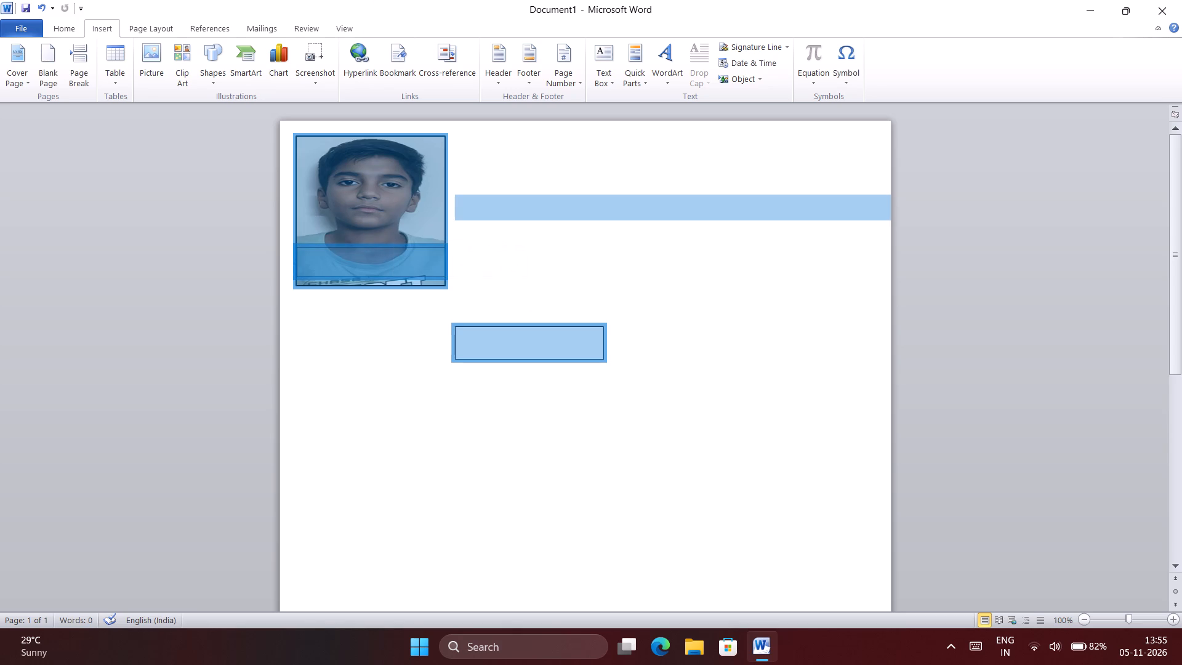
click(372, 289)
click(372, 289)
click(374, 241)
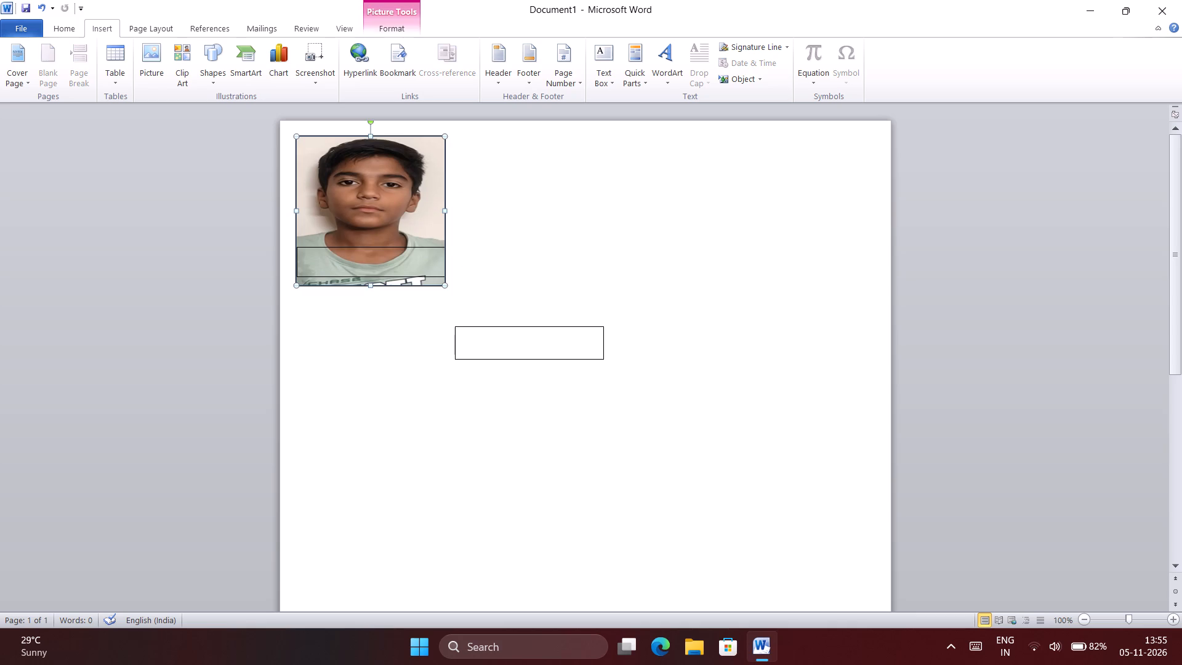
drag(369, 288, 374, 281)
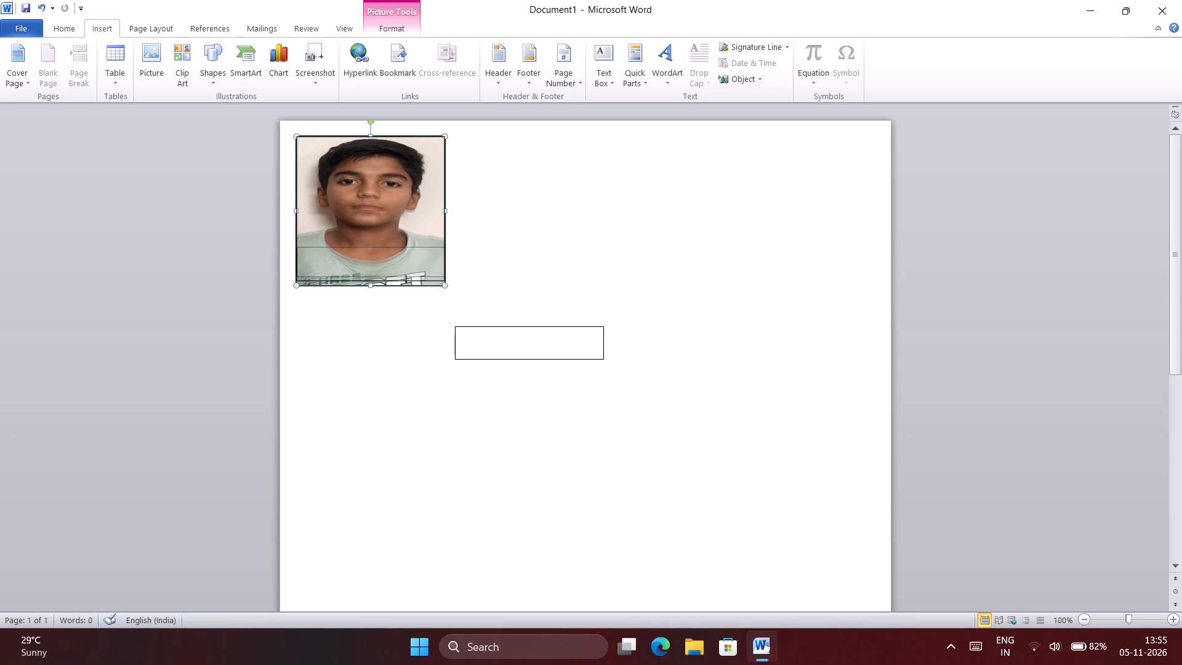
drag(374, 281, 376, 275)
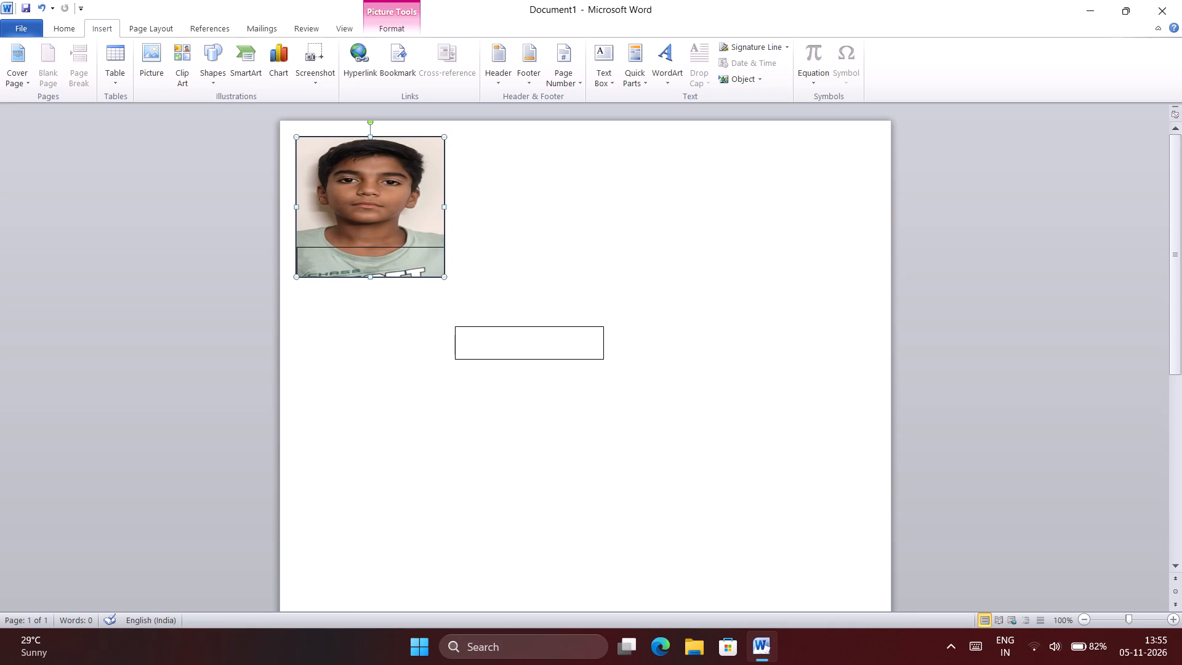
drag(364, 272, 364, 279)
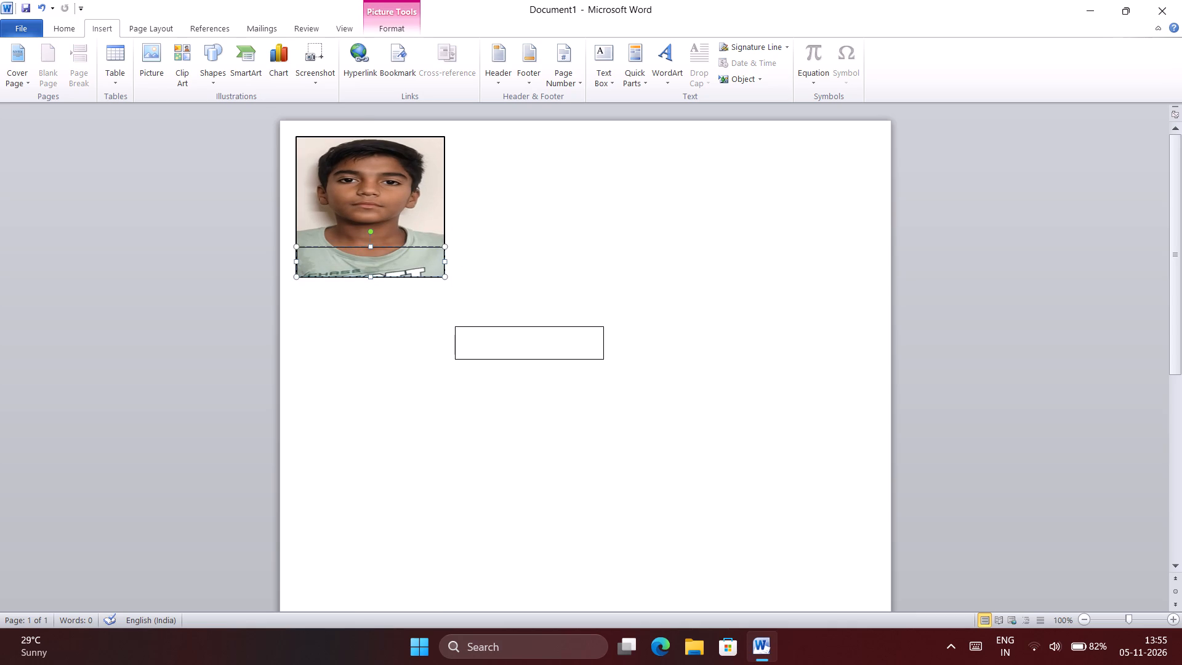
drag(364, 279, 364, 287)
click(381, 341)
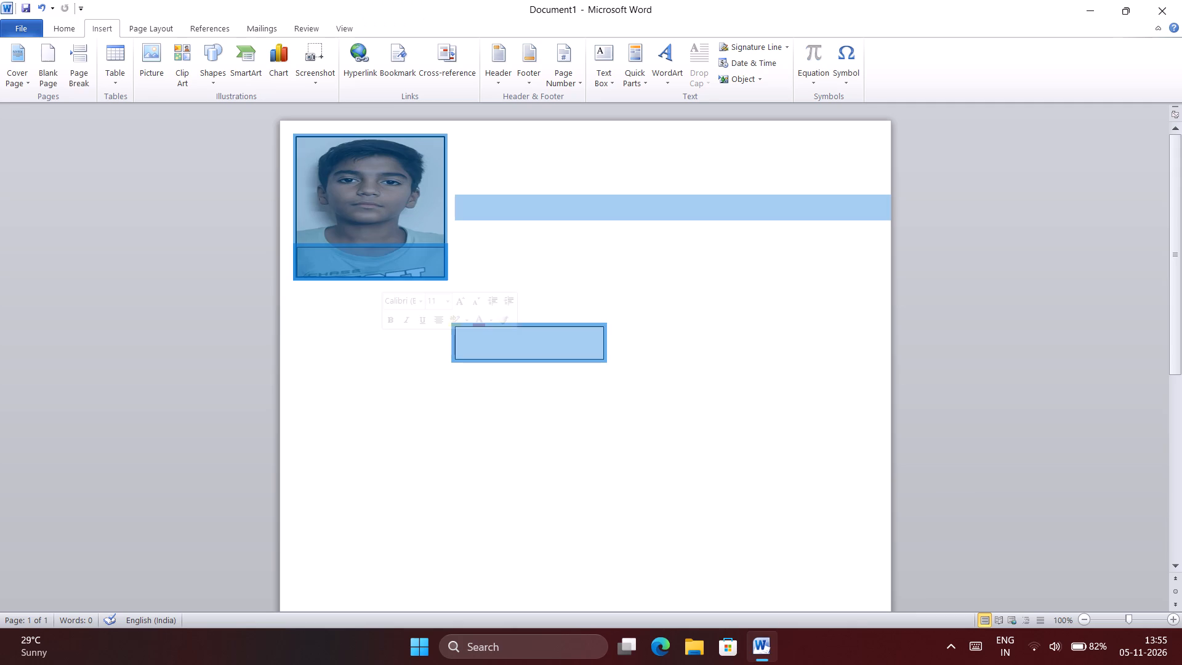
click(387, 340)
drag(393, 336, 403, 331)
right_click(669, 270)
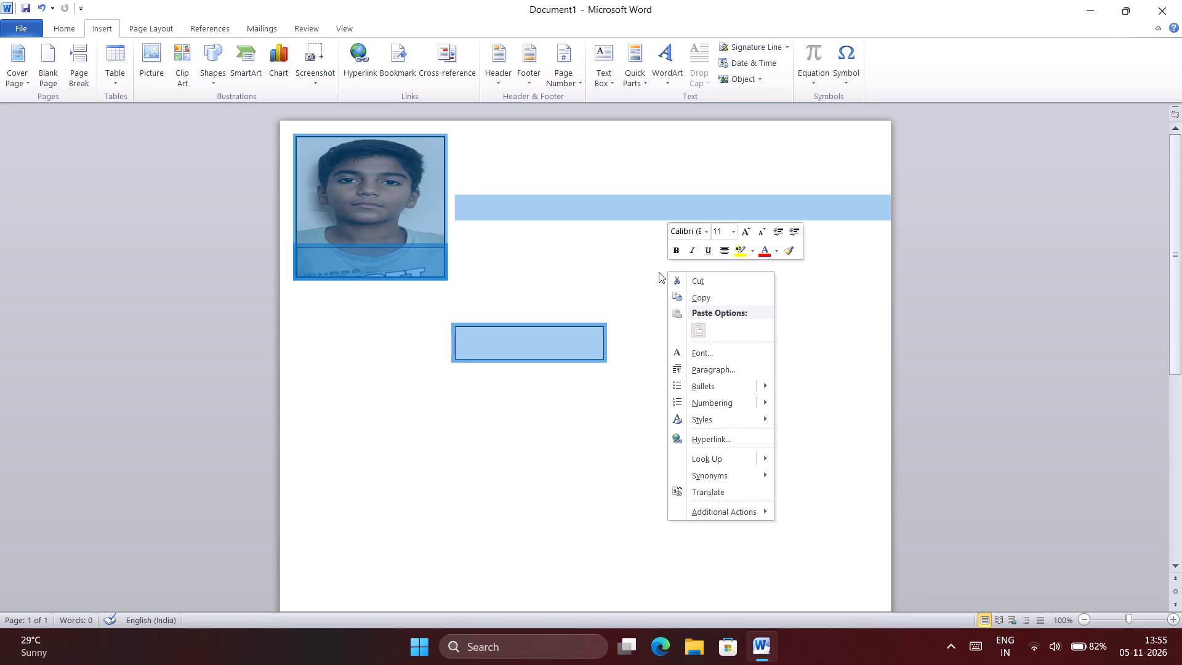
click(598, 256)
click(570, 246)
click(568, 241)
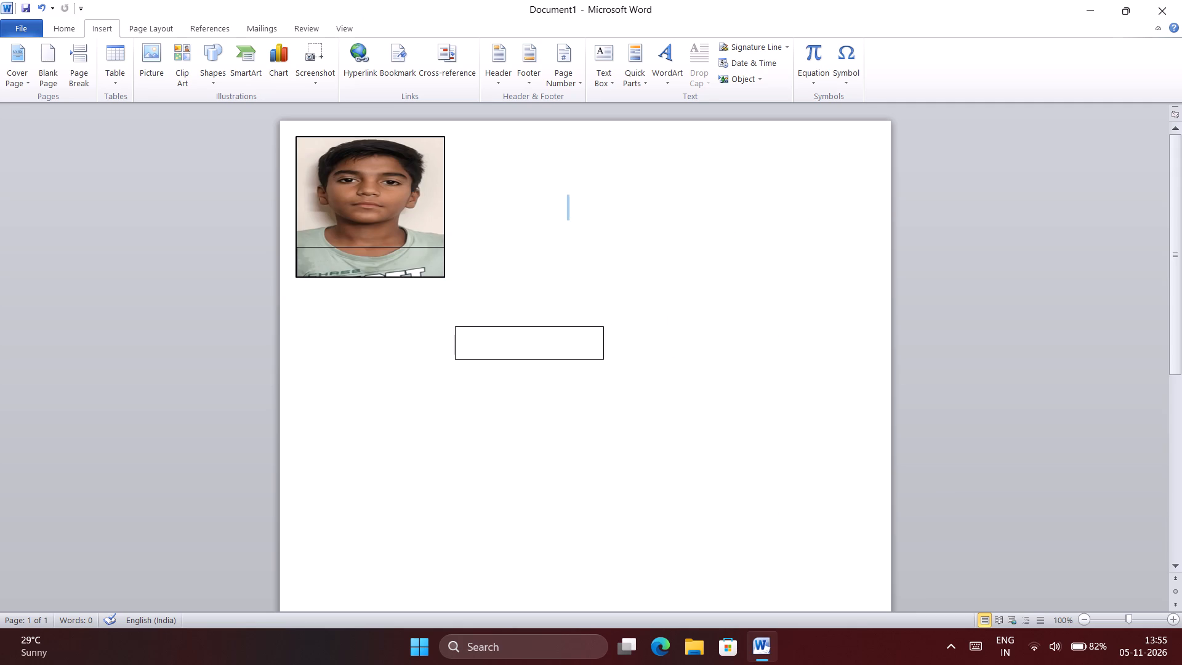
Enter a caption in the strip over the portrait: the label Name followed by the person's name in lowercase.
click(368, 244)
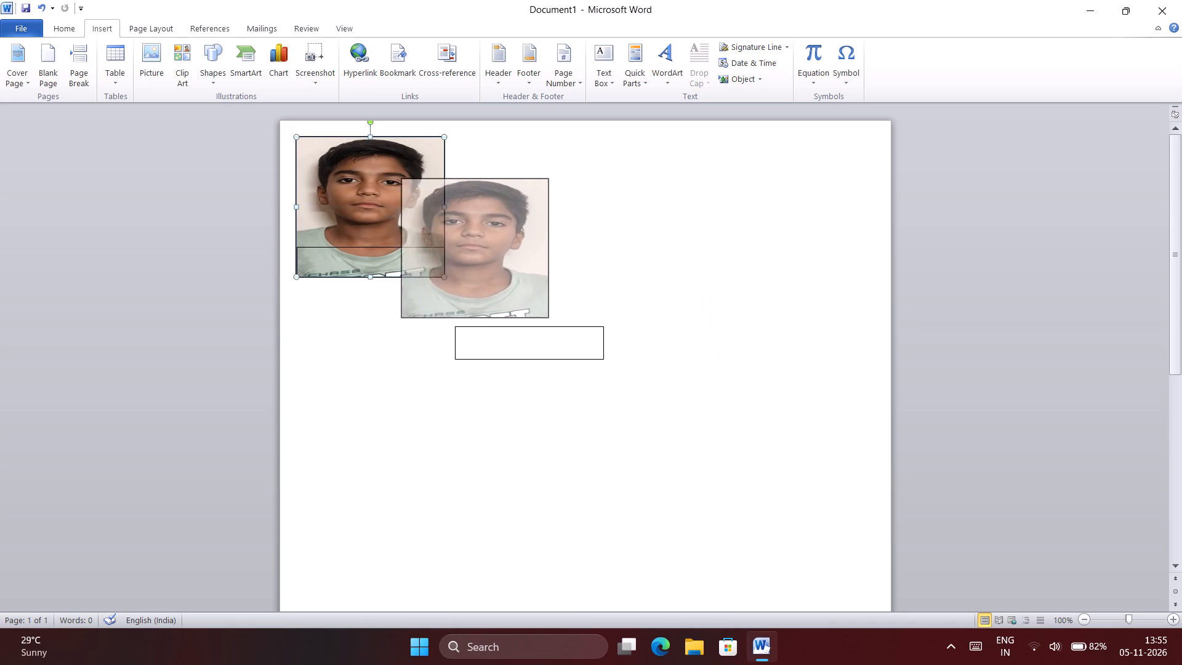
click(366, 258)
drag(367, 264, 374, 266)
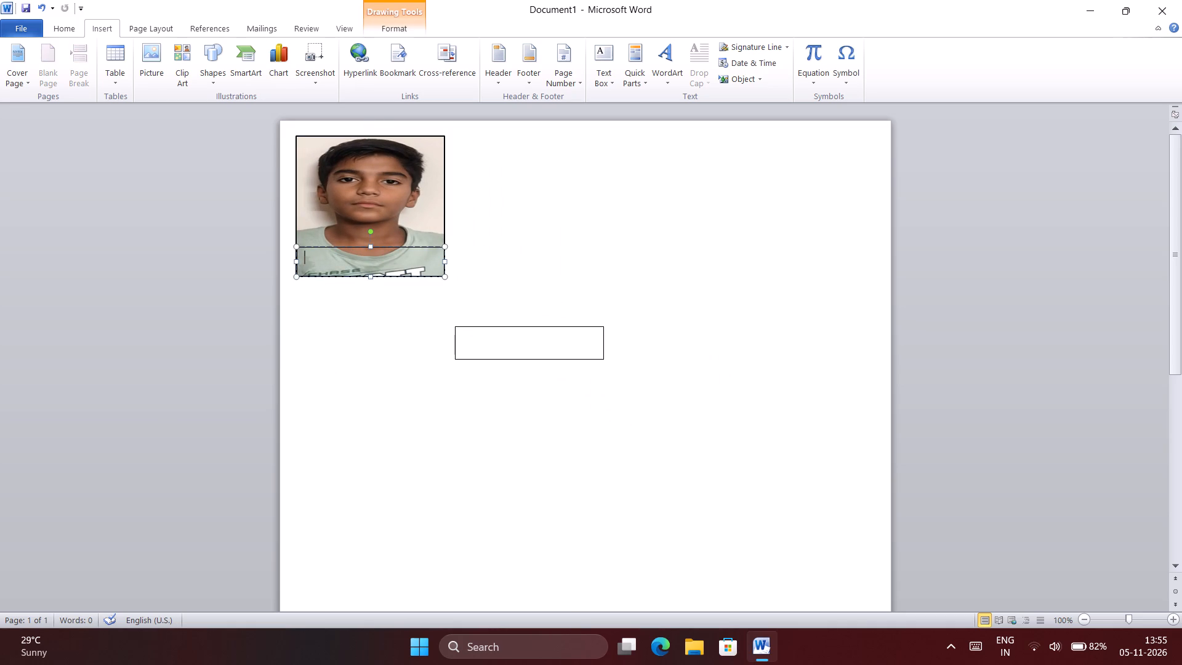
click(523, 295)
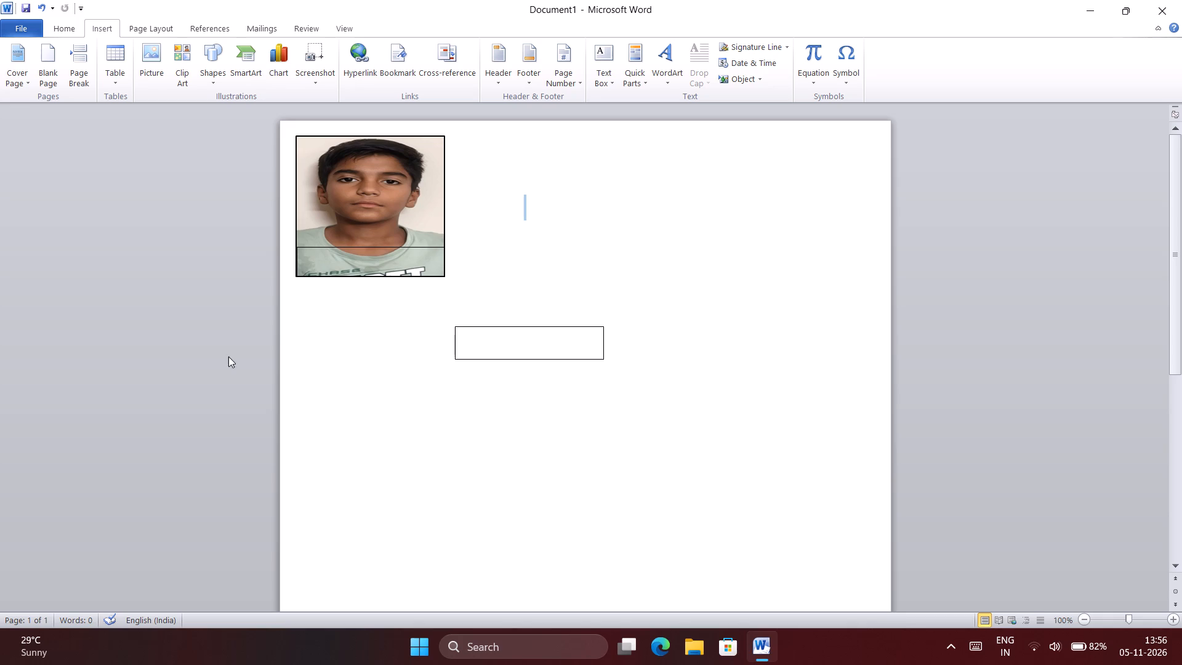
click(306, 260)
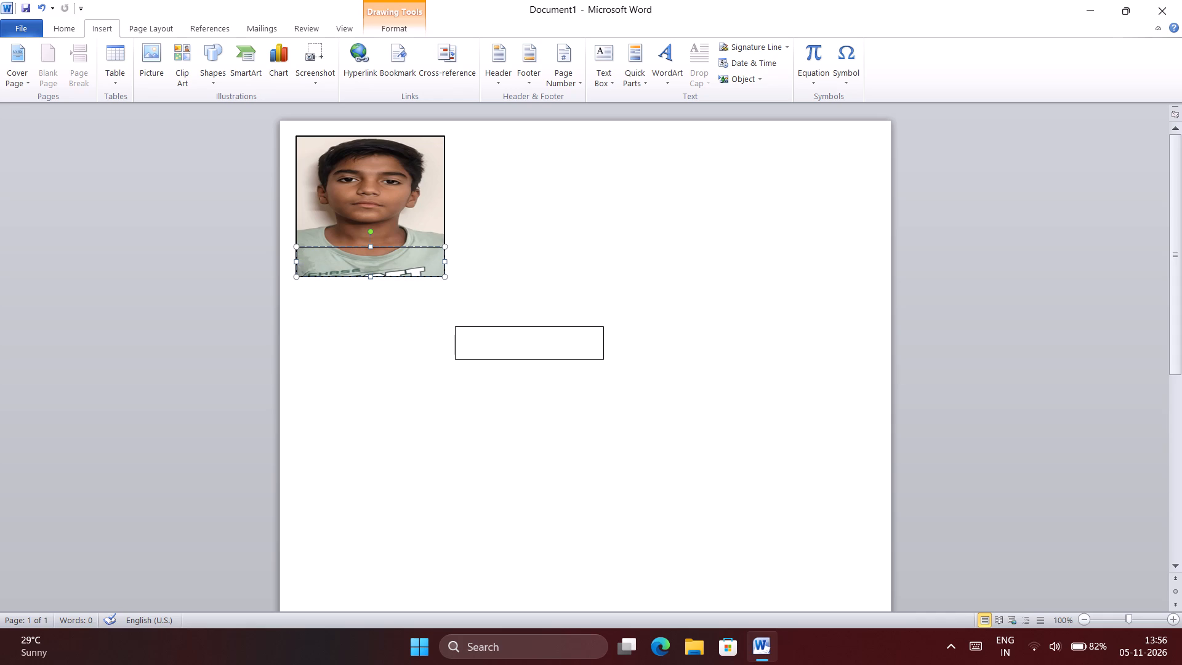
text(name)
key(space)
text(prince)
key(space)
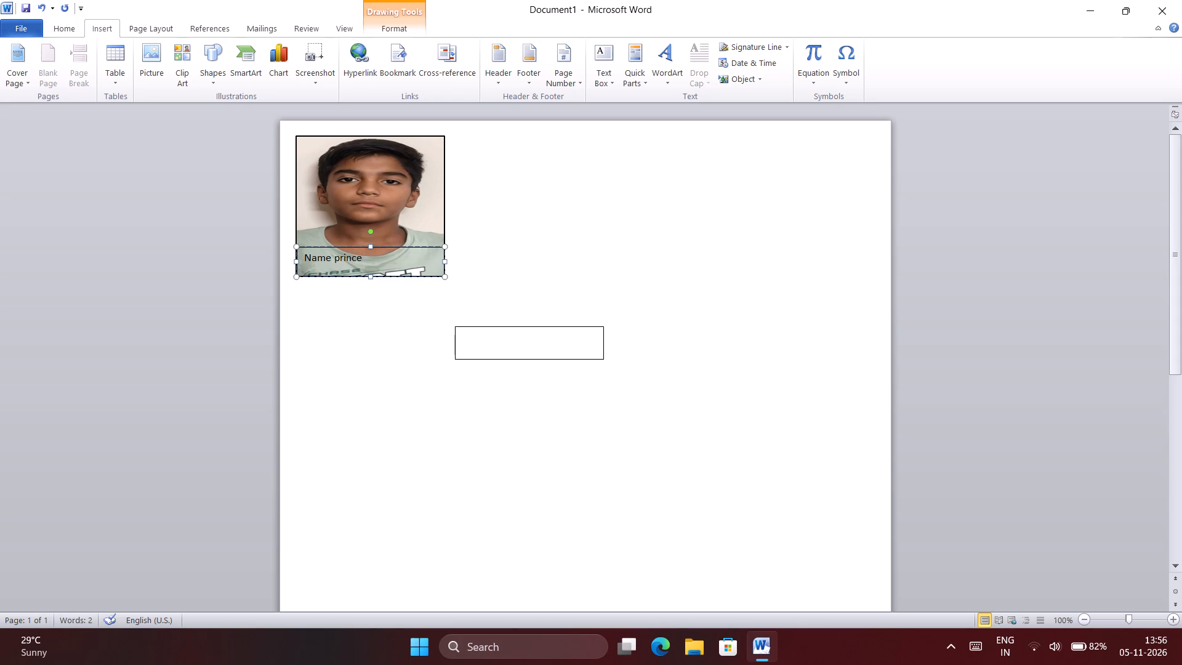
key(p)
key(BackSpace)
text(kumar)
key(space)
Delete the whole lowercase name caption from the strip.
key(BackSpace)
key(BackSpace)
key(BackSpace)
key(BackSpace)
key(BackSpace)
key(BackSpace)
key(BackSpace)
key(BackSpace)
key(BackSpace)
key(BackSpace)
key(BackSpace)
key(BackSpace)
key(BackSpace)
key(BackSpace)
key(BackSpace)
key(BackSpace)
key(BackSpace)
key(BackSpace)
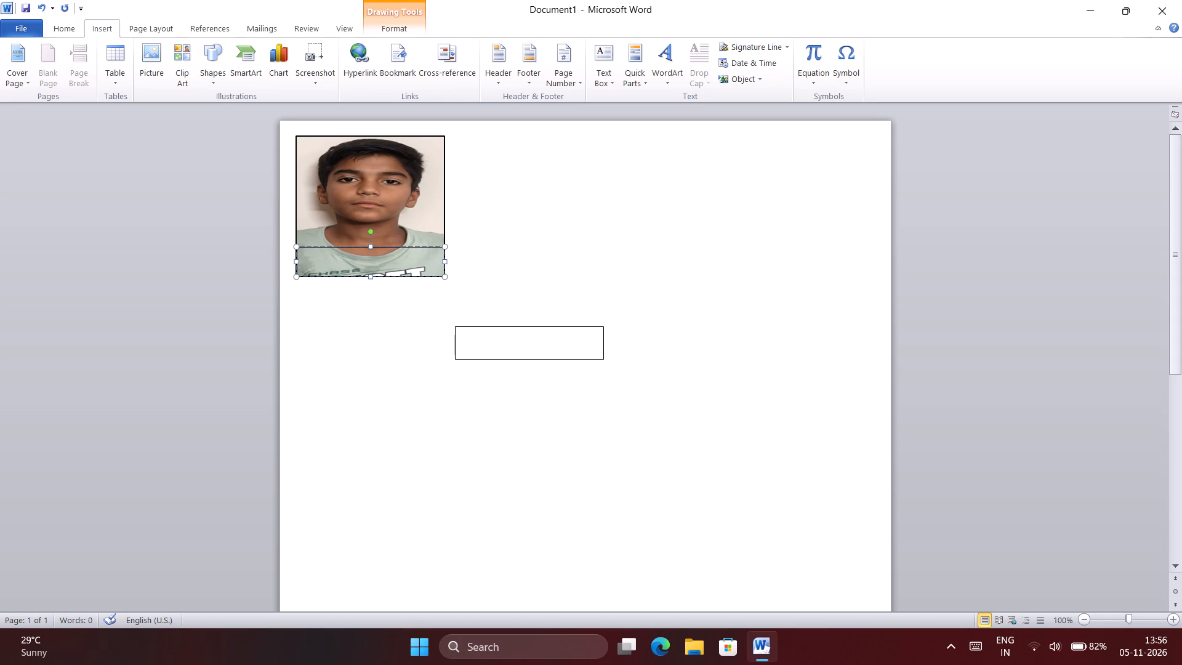
Enter the caption in the strip in capitals: NAME followed by the person's name.
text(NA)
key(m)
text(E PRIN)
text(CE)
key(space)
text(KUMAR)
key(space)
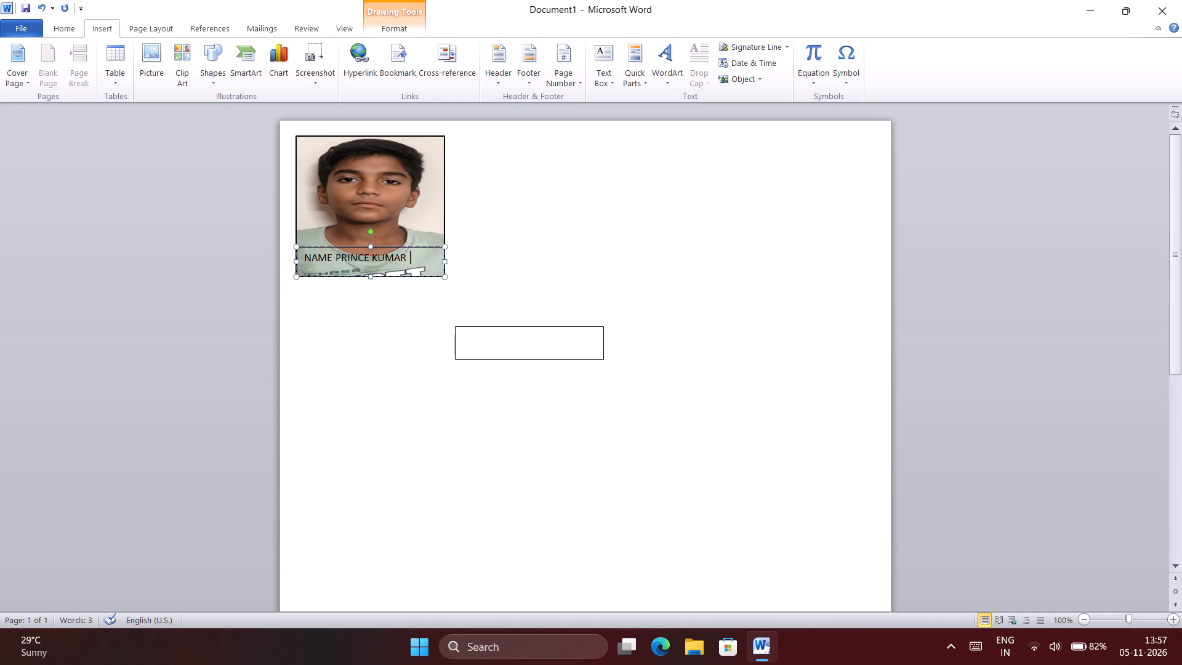
Move the caption's first letter N out of the strip to the body line beside the portrait.
drag(302, 270, 311, 280)
drag(340, 267, 352, 273)
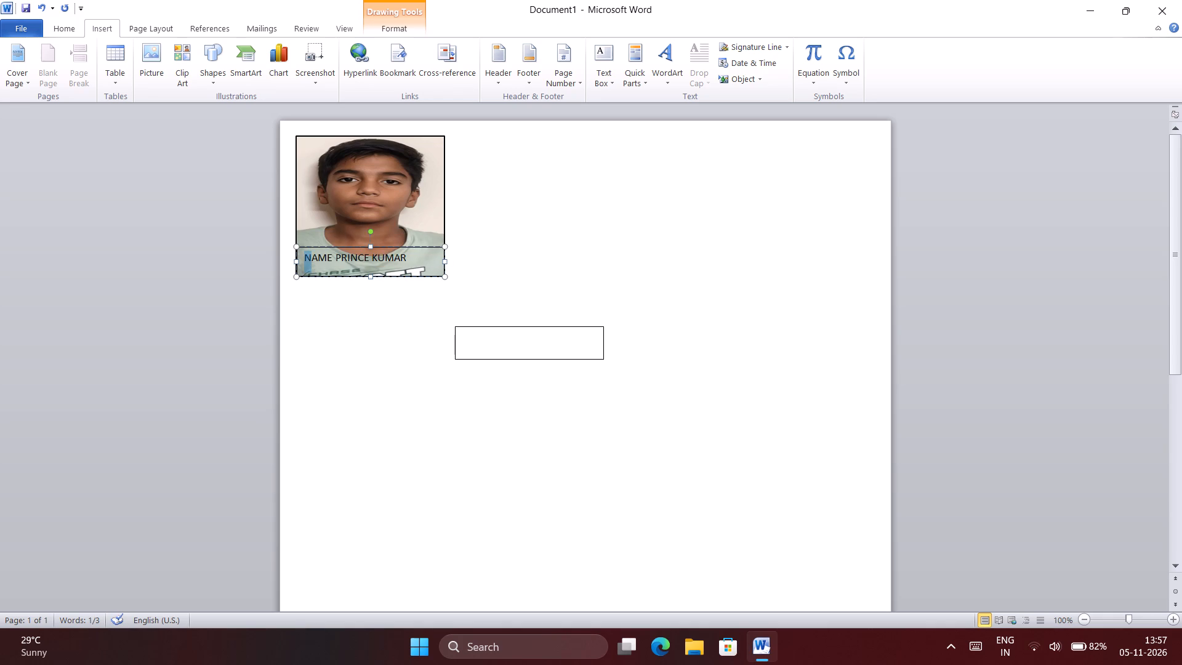
drag(311, 260, 365, 275)
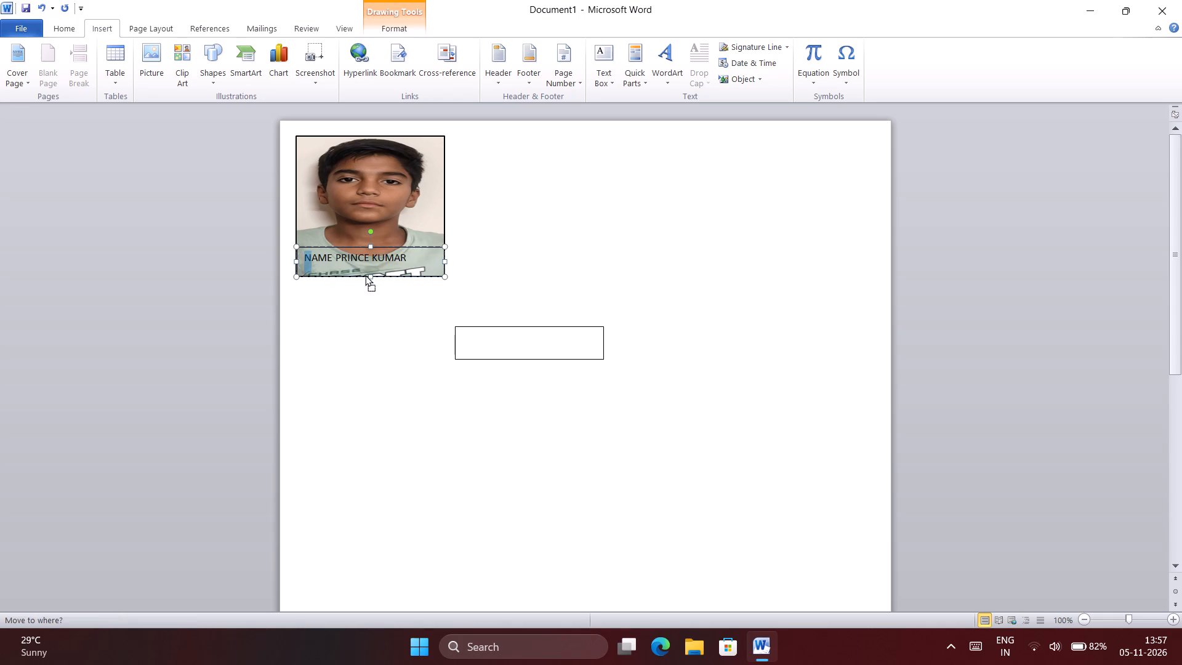
drag(365, 275, 403, 281)
drag(416, 260, 422, 264)
click(425, 267)
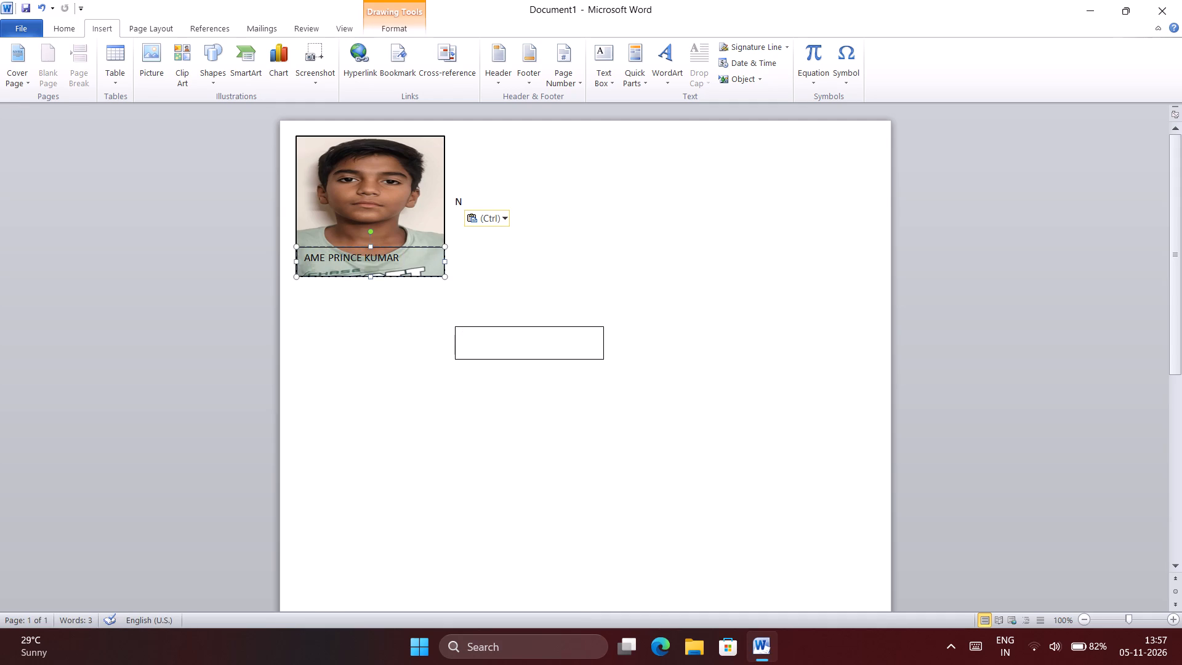
Add a long run of spaces after the person's name in the strip.
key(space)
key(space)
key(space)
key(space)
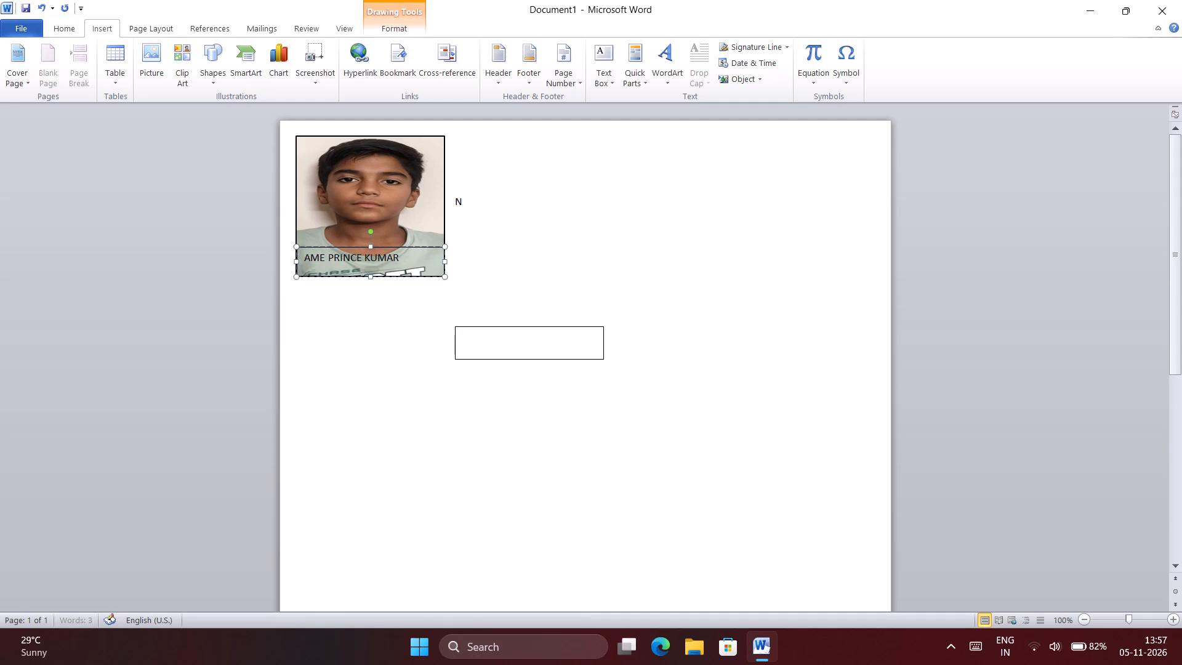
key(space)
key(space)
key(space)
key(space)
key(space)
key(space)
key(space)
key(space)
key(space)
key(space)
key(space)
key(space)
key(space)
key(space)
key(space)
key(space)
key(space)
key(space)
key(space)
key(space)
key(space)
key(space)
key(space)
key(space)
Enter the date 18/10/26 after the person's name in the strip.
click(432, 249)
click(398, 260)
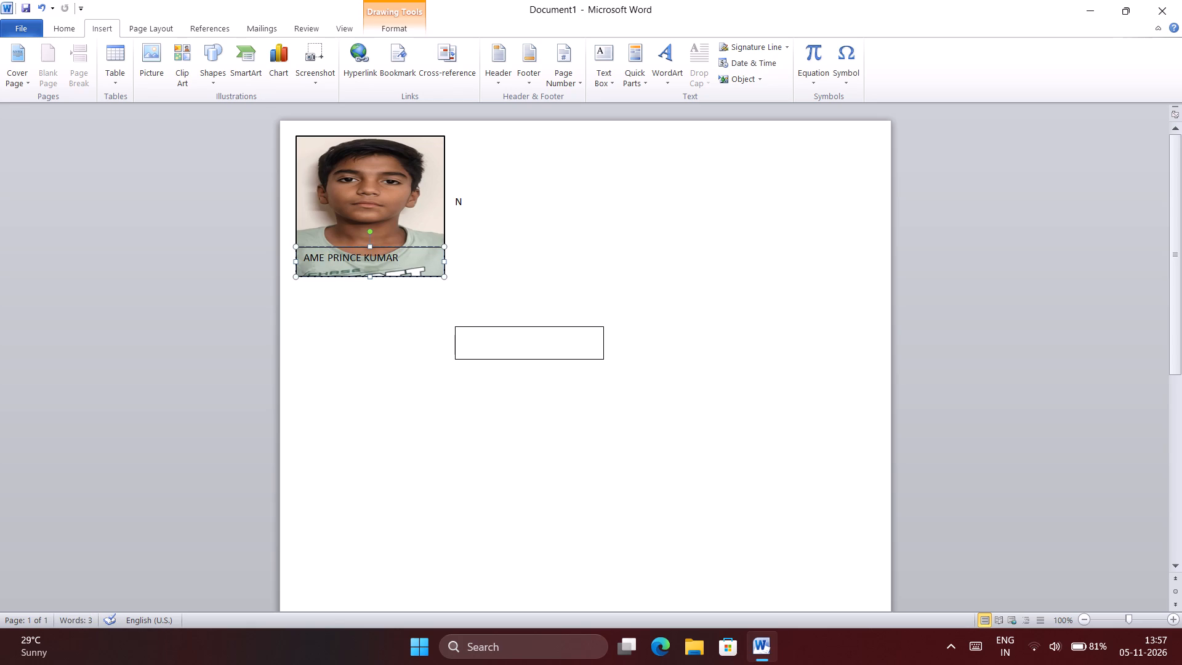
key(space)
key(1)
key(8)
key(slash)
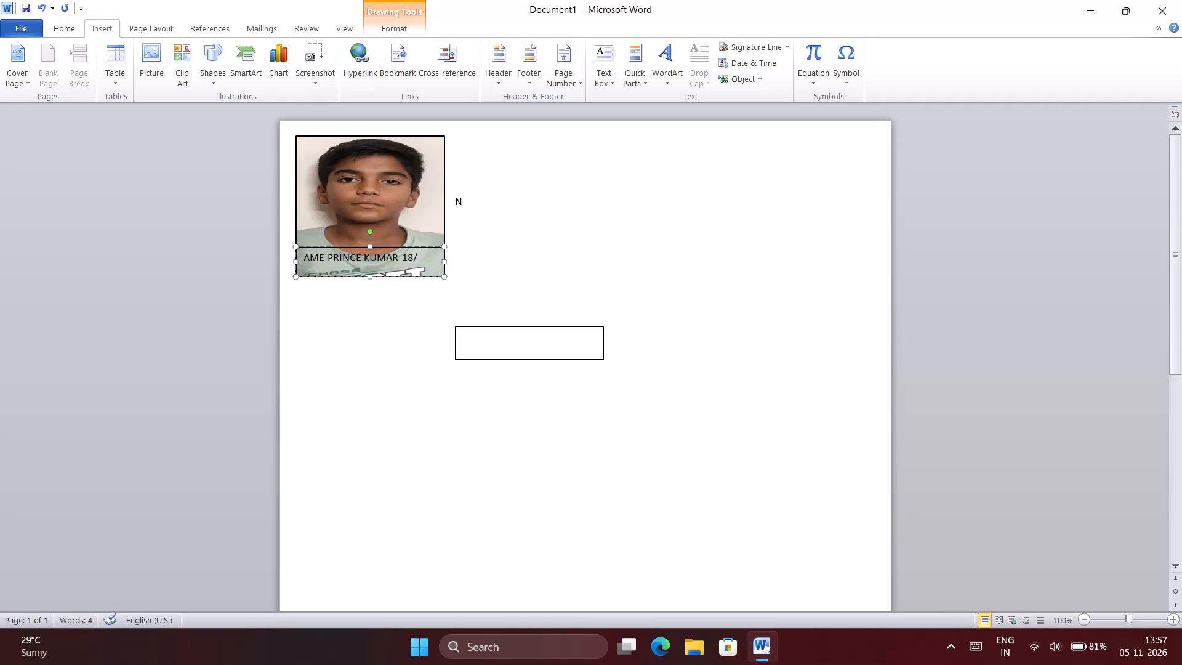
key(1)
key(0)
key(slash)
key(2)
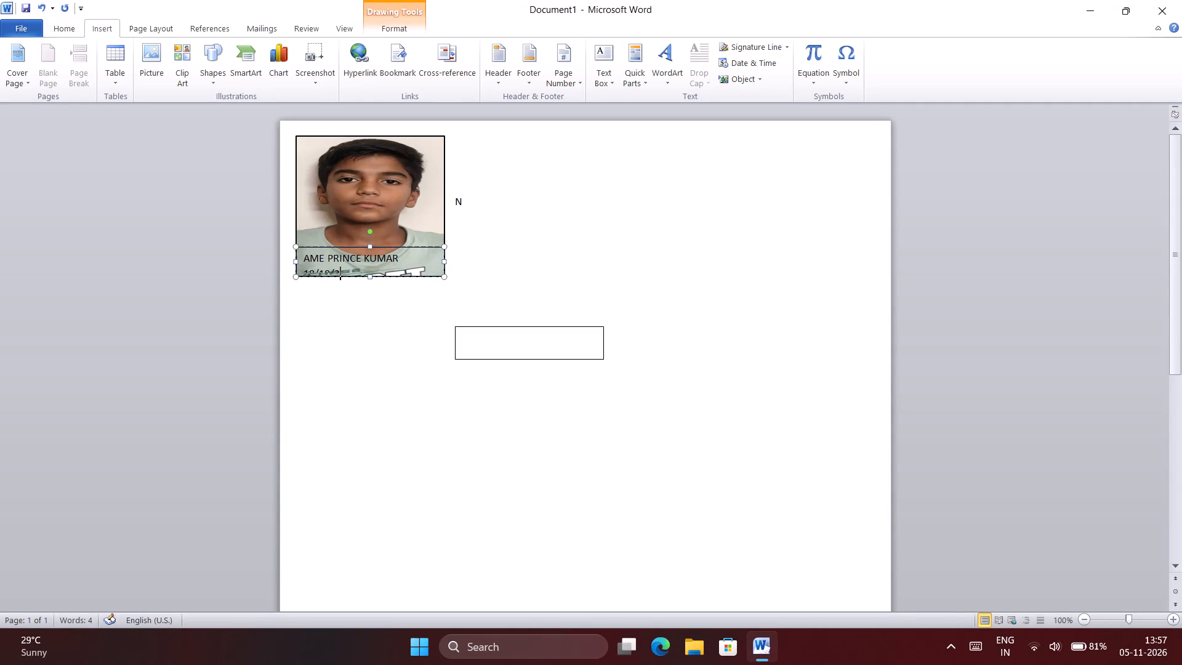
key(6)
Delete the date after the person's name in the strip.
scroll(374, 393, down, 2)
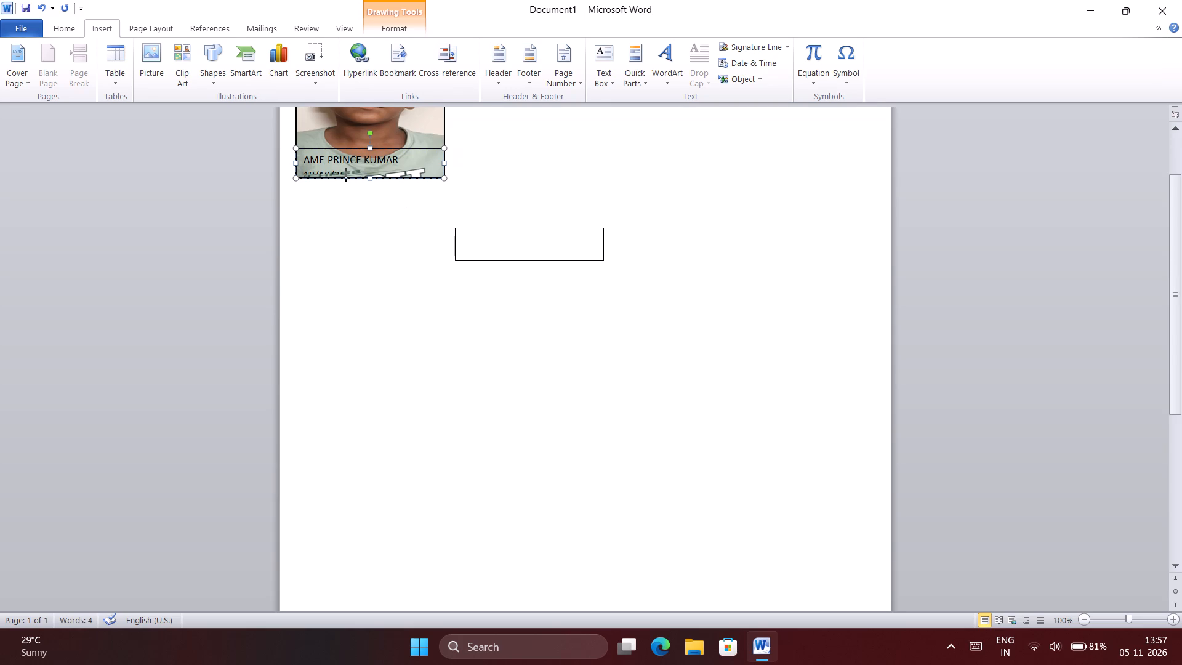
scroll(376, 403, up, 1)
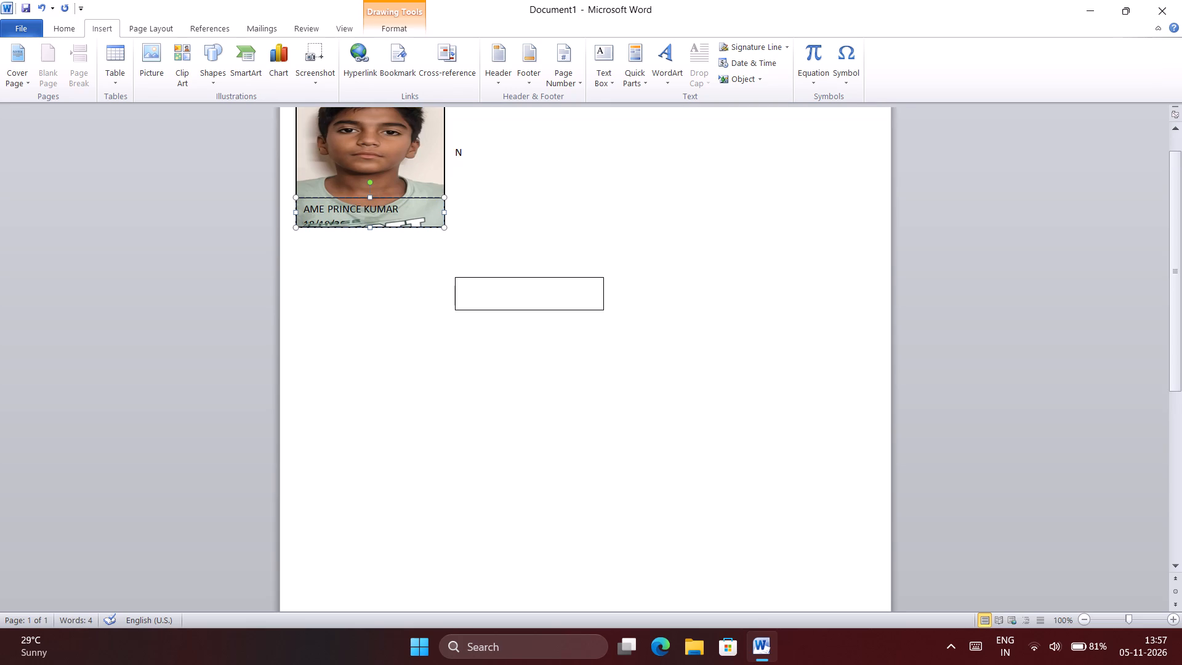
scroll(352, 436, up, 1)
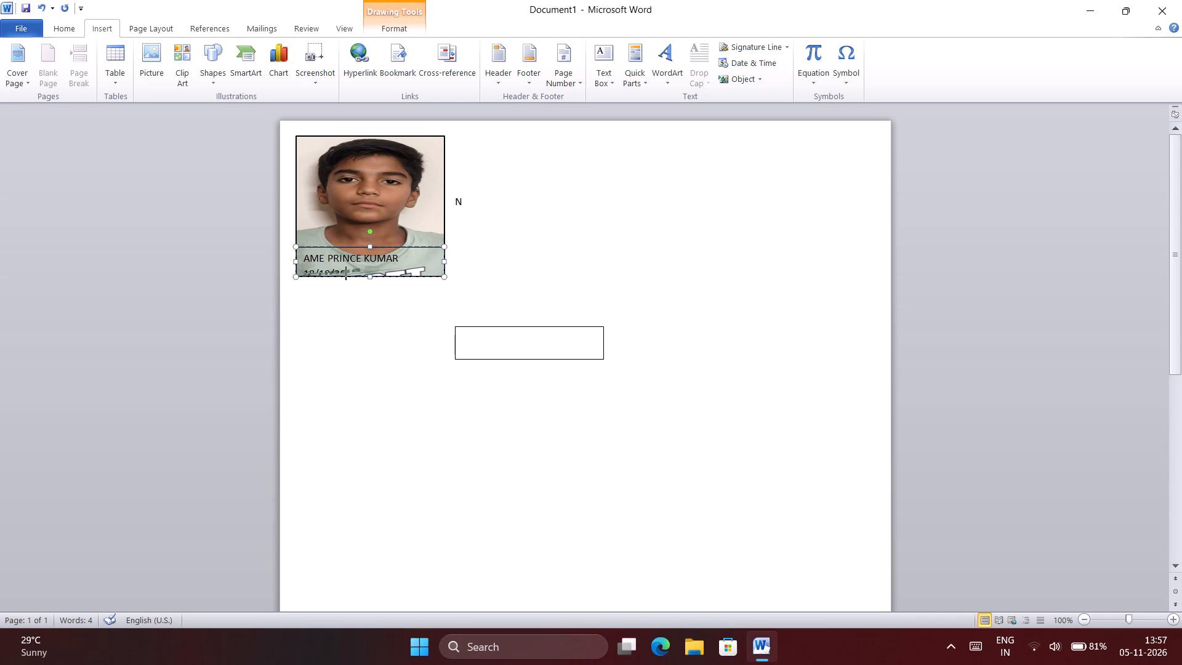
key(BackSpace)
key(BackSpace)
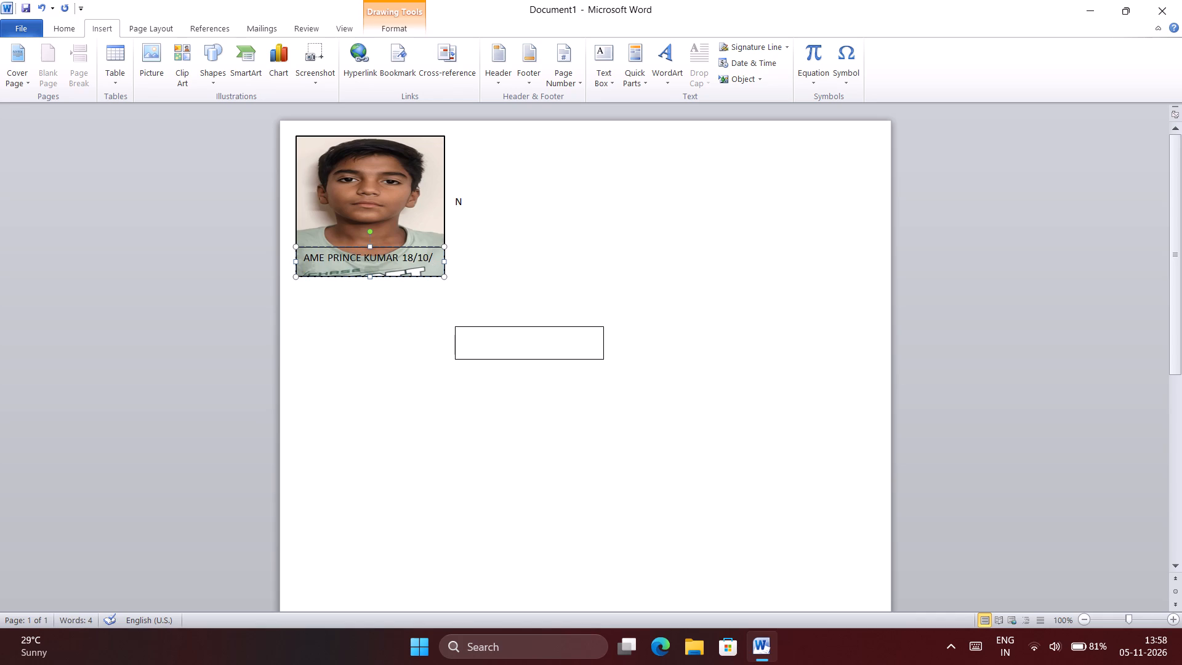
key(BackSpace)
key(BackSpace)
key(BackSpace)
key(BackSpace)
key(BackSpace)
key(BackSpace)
Add several spaces after the person's name in the strip.
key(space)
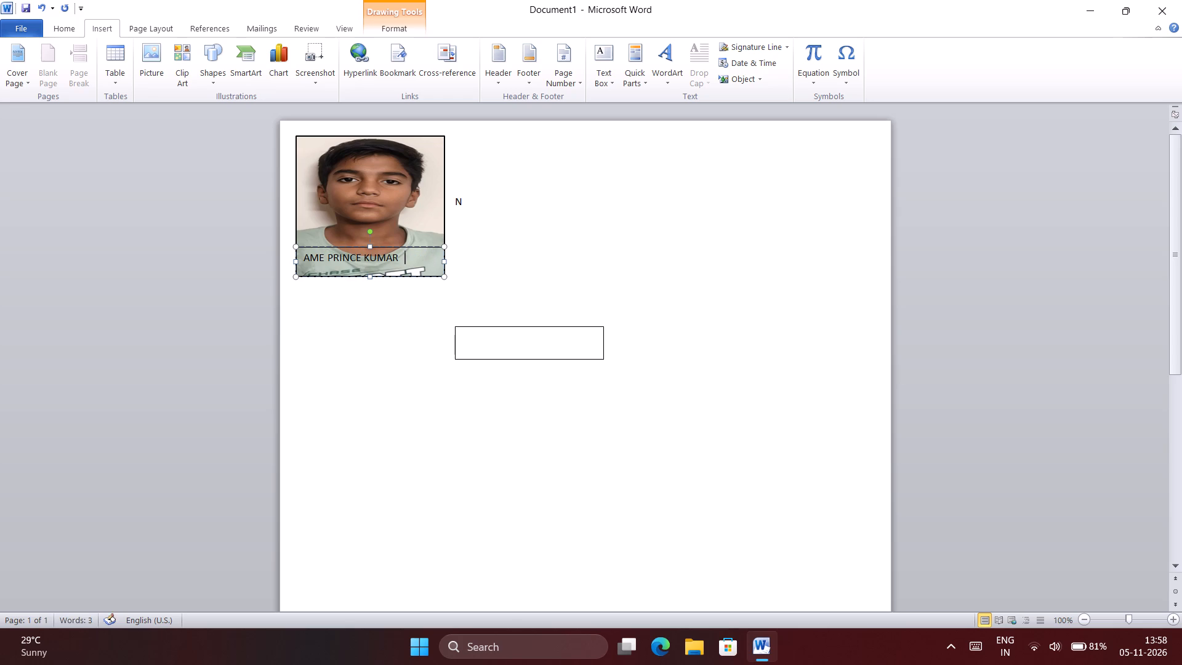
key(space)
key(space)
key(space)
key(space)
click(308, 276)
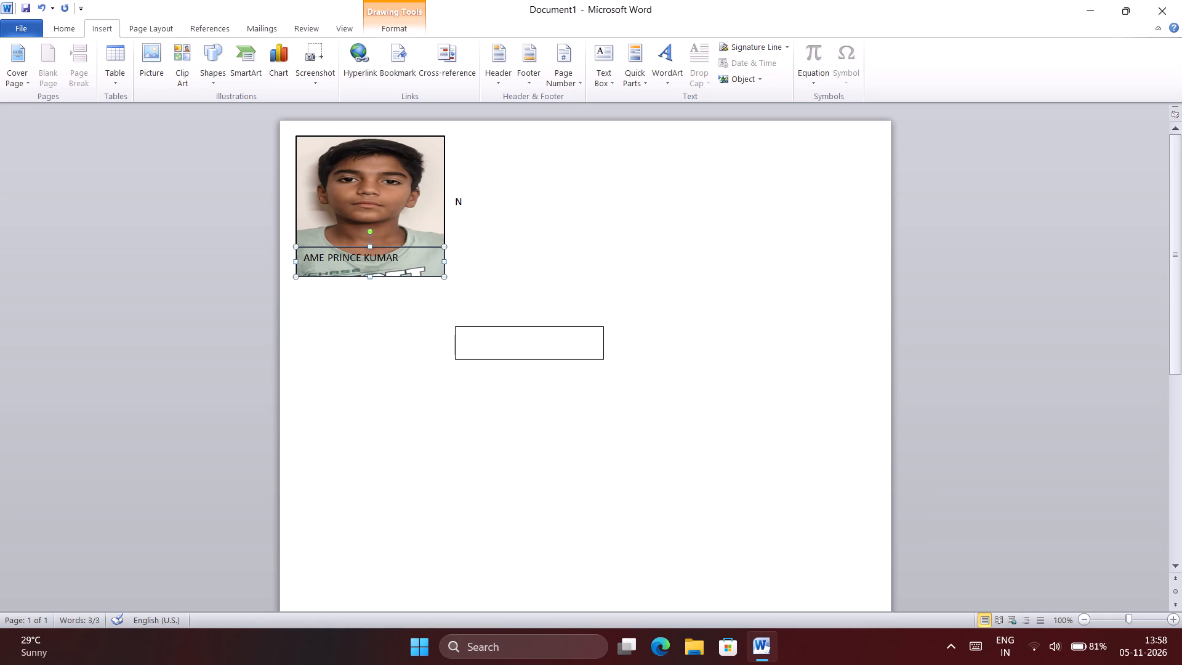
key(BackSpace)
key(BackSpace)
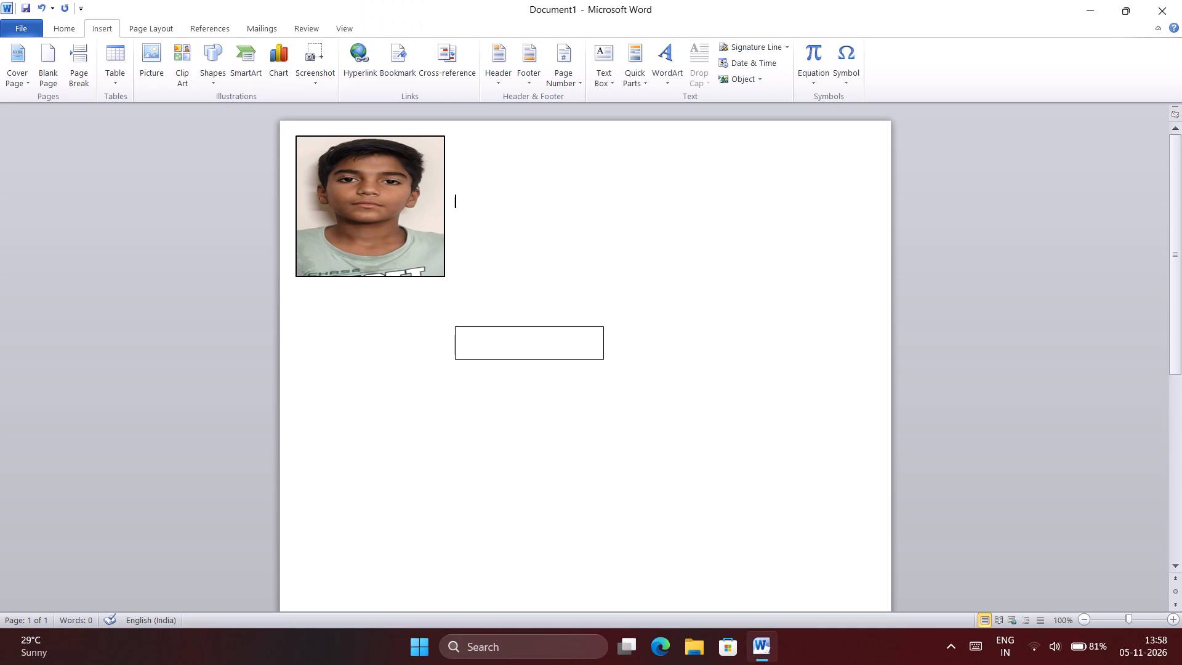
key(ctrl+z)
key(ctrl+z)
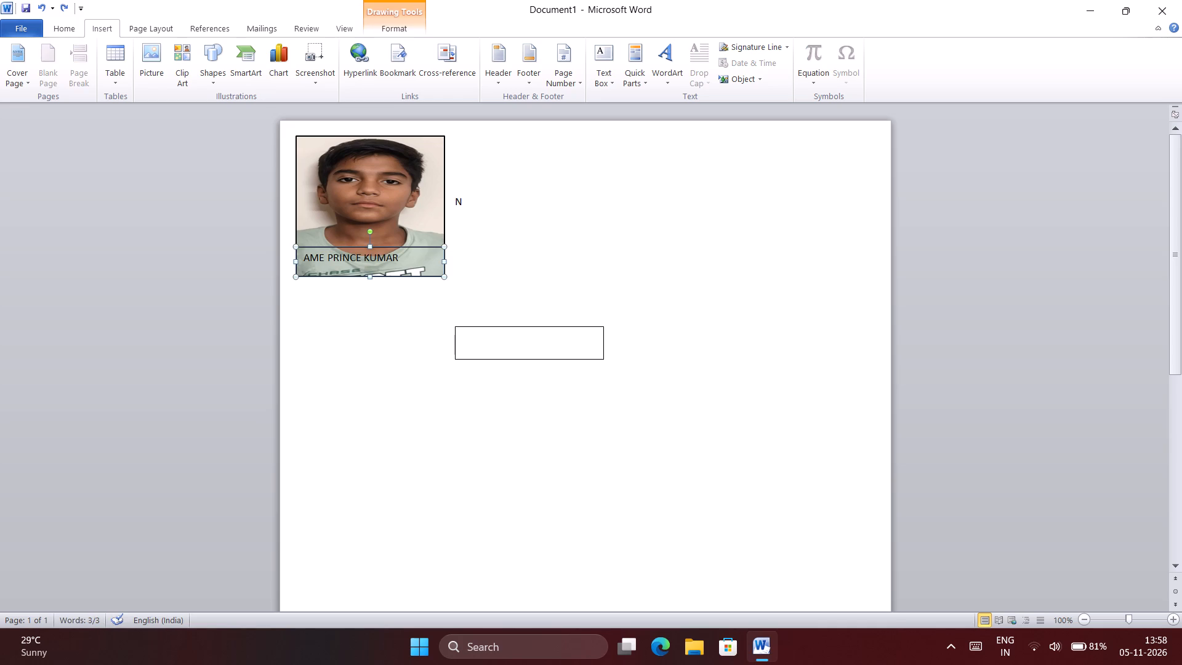
Insert three spaces and the missing letter N at the start of the caption, completing the word NAME.
click(302, 253)
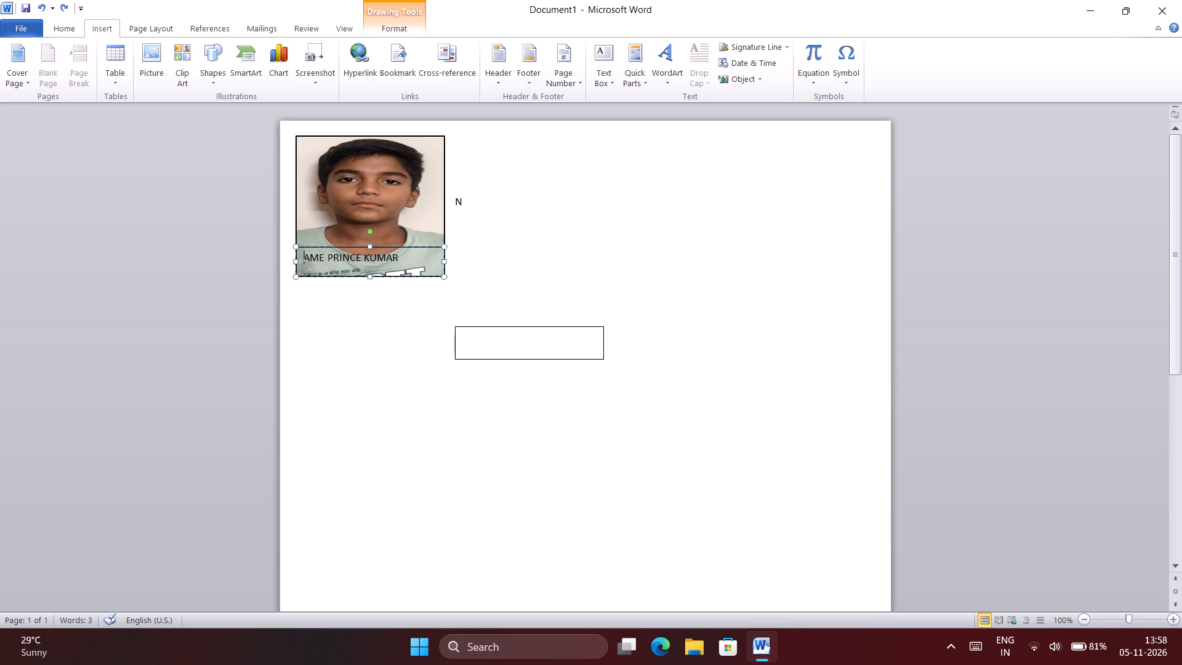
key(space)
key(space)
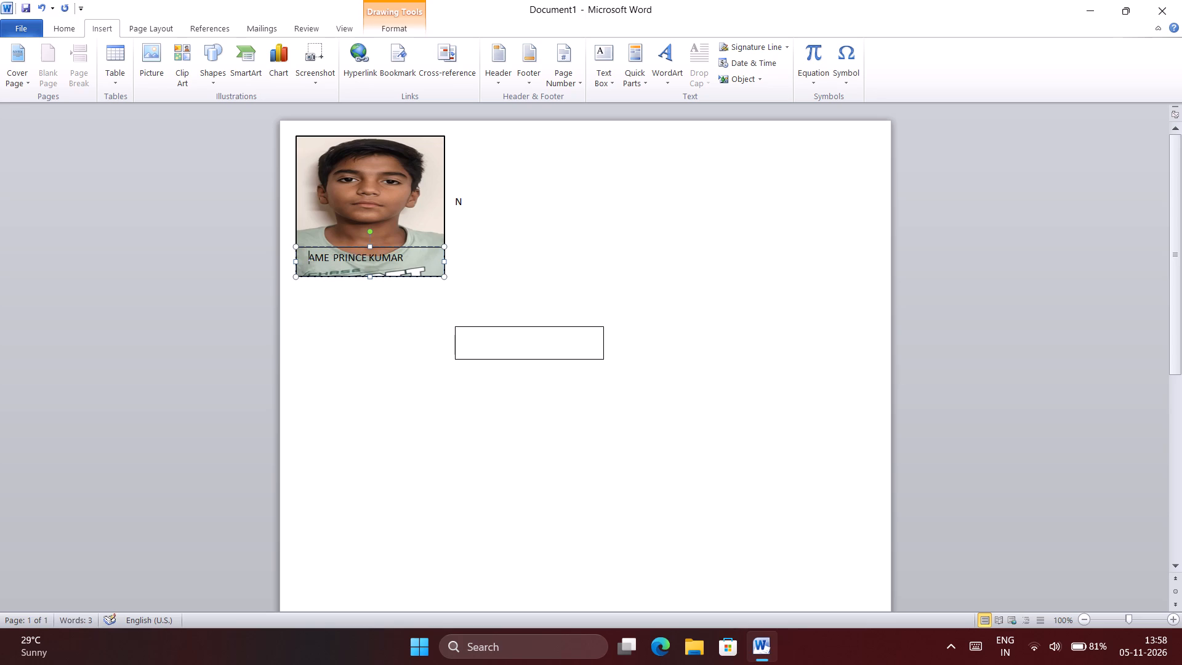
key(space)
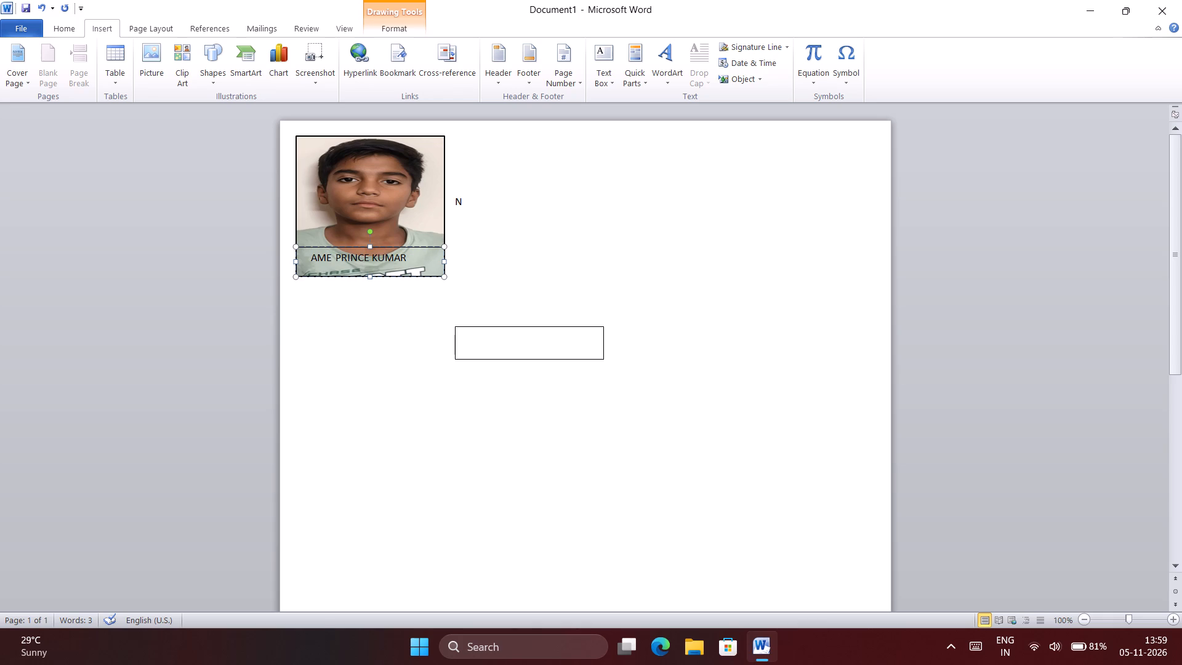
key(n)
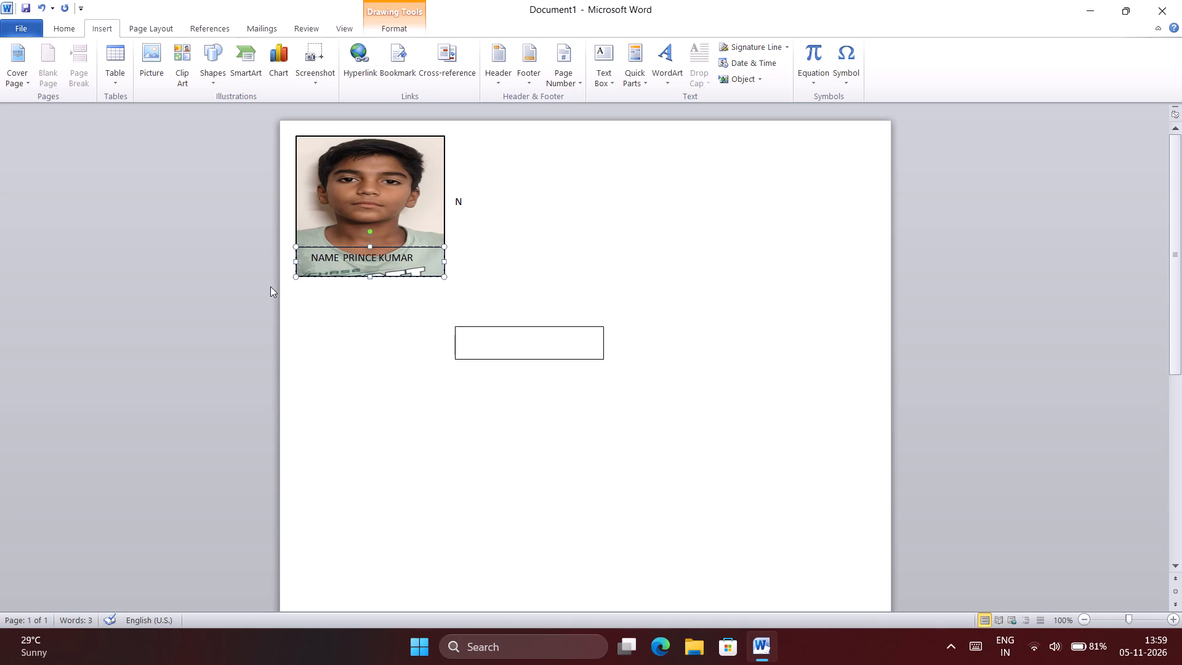
Trim the extra spacing in front of NAME in the strip's caption.
click(307, 260)
key(BackSpace)
key(BackSpace)
key(BackSpace)
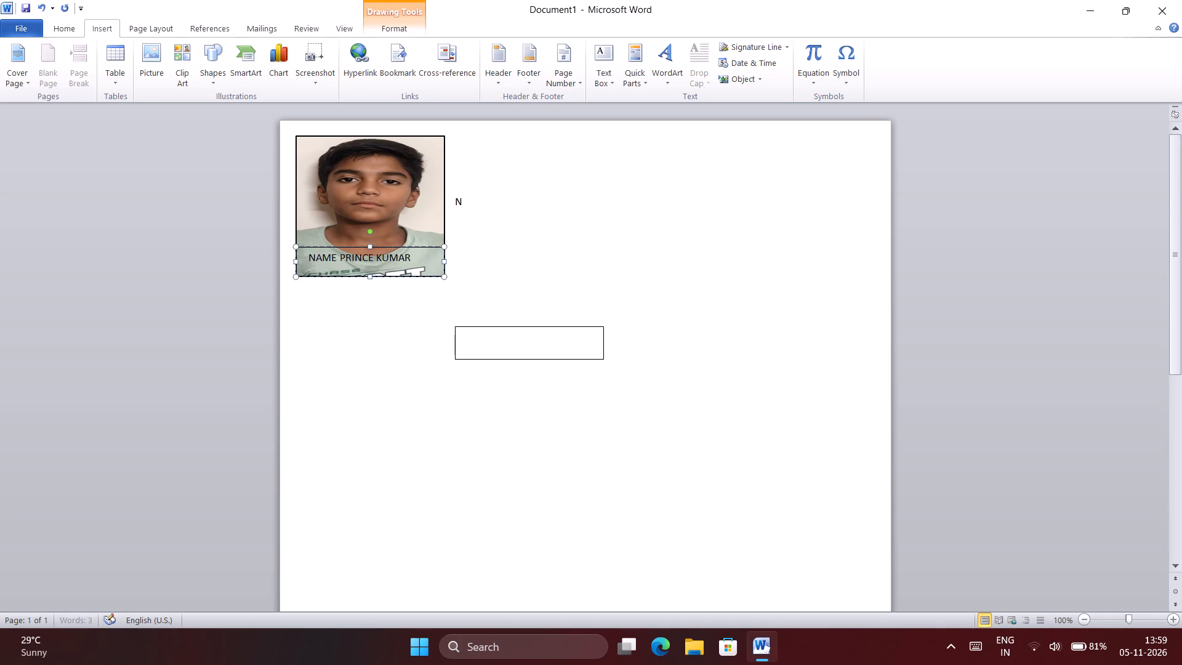
key(BackSpace)
key(BackSpace)
key(BackSpace)
key(BackSpace)
key(BackSpace)
key(BackSpace)
key(BackSpace)
Make the whole caption in the strip bold.
drag(421, 268, 389, 276)
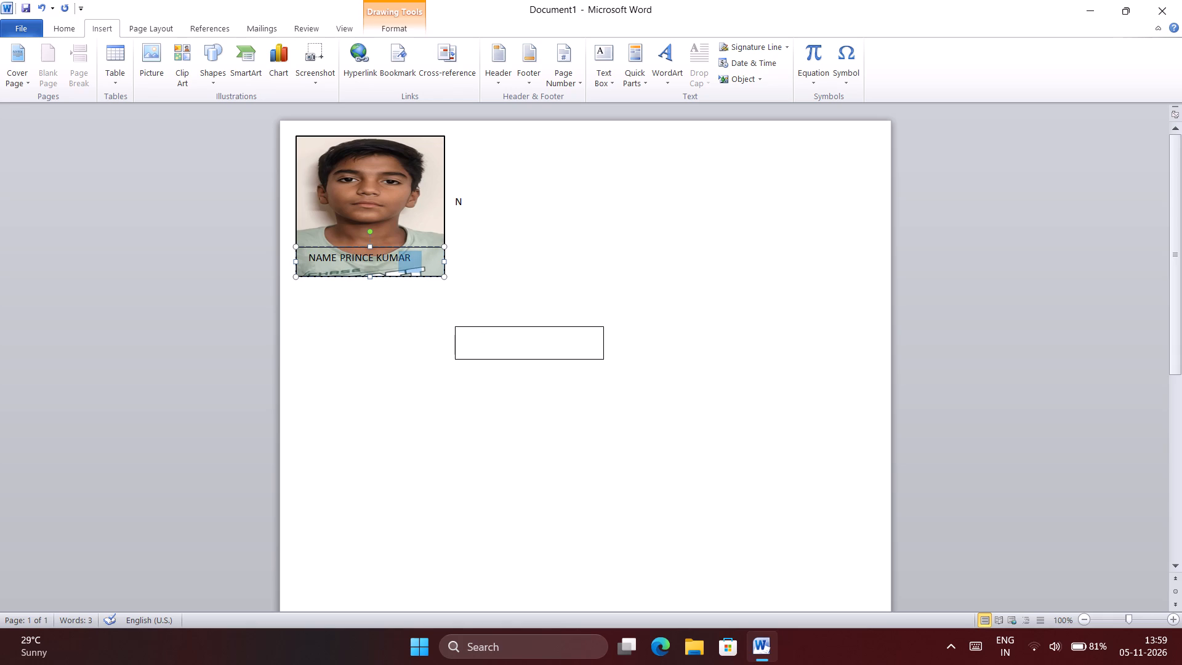
drag(389, 276, 297, 281)
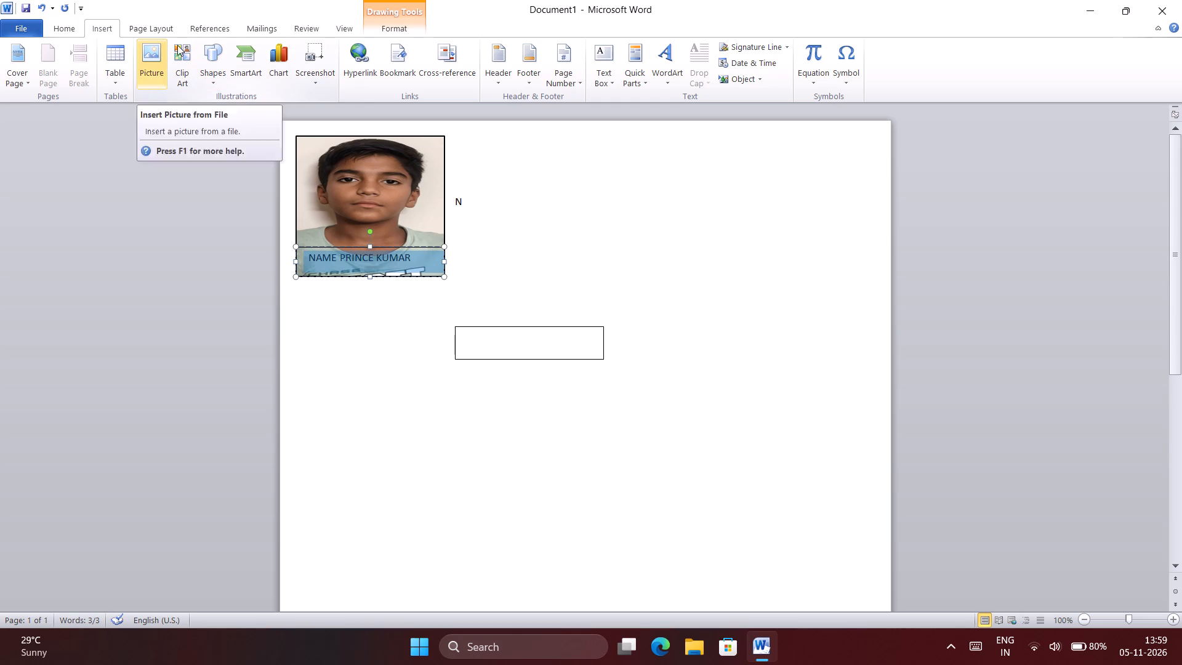
click(72, 13)
click(72, 28)
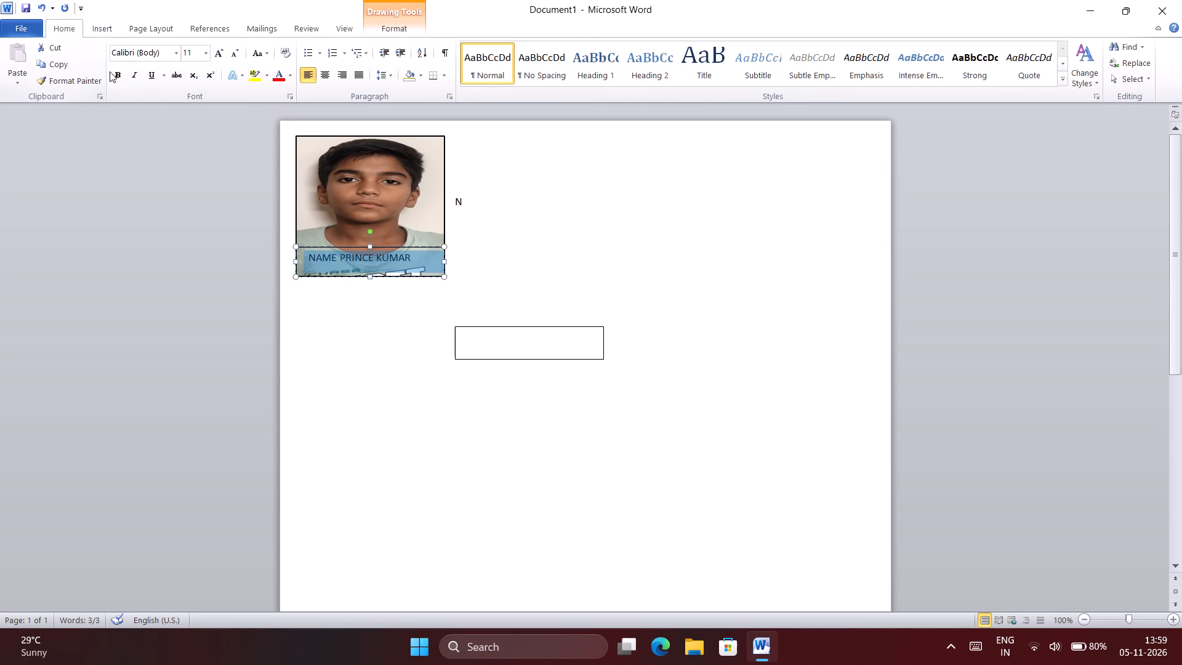
click(111, 74)
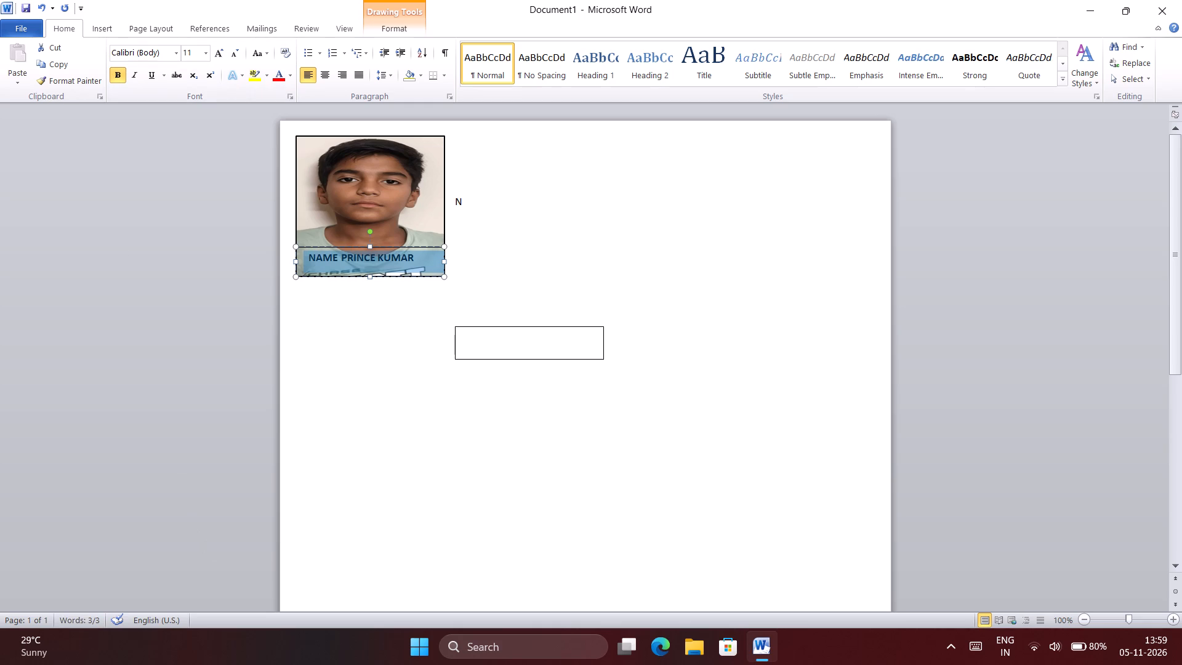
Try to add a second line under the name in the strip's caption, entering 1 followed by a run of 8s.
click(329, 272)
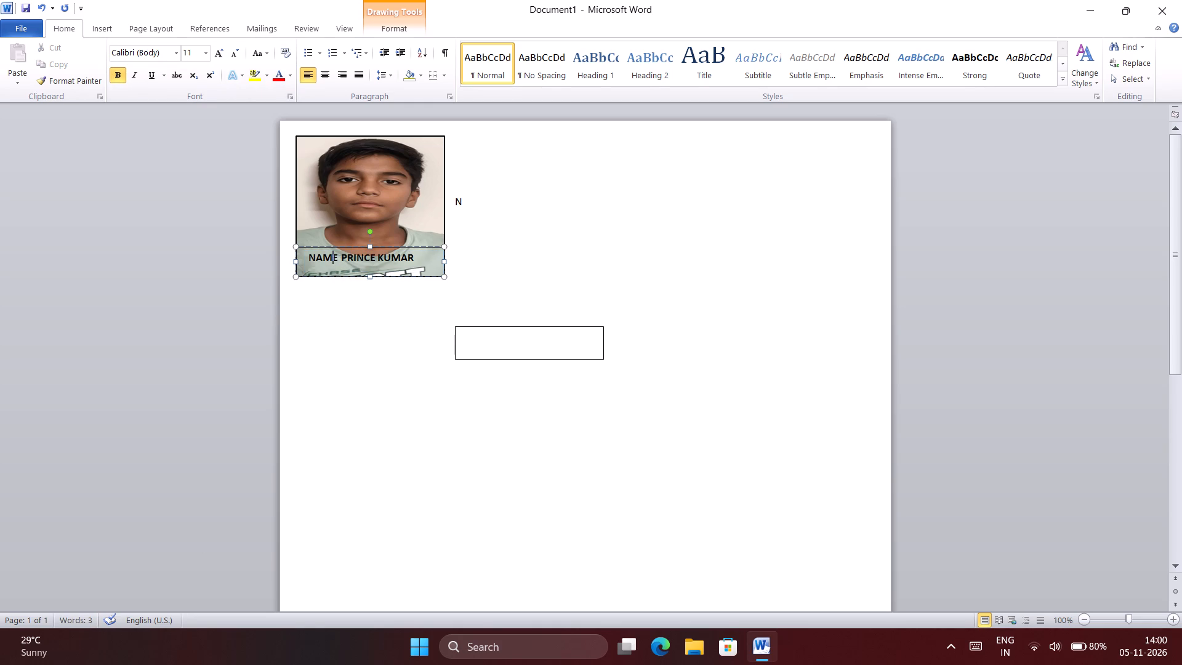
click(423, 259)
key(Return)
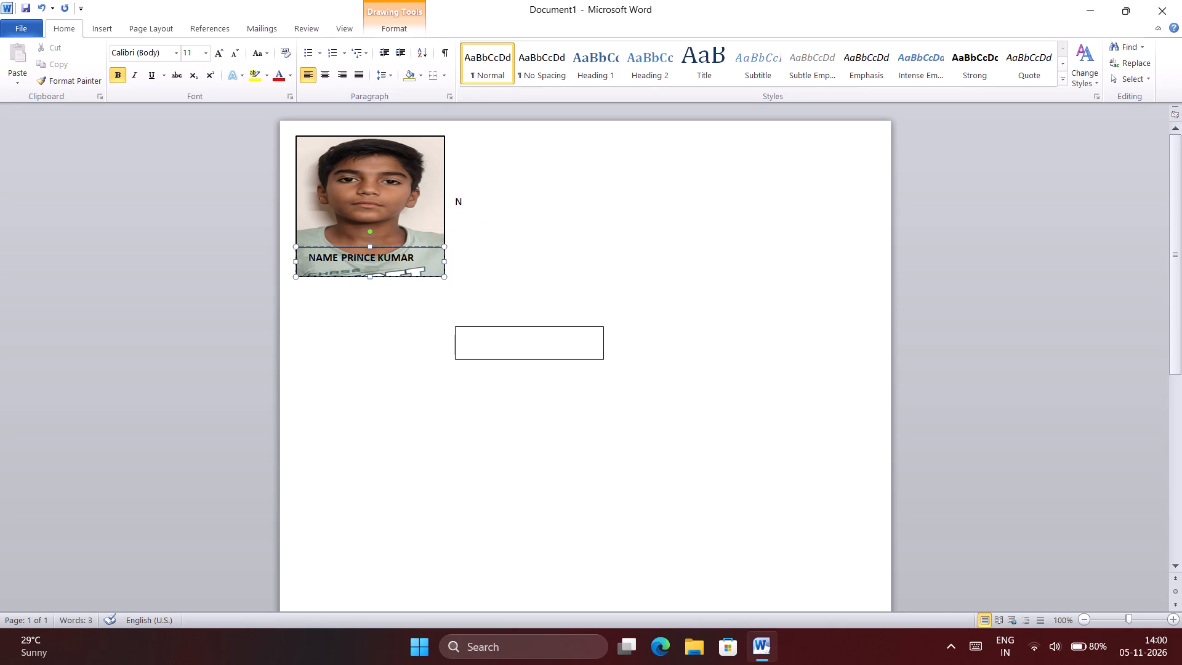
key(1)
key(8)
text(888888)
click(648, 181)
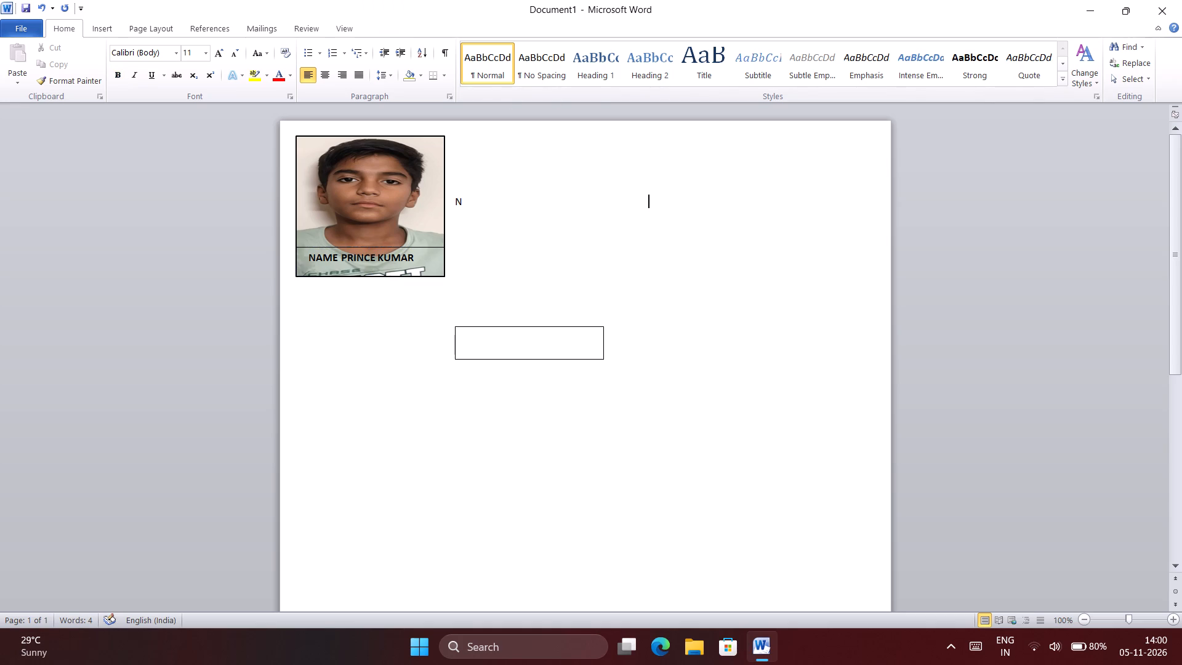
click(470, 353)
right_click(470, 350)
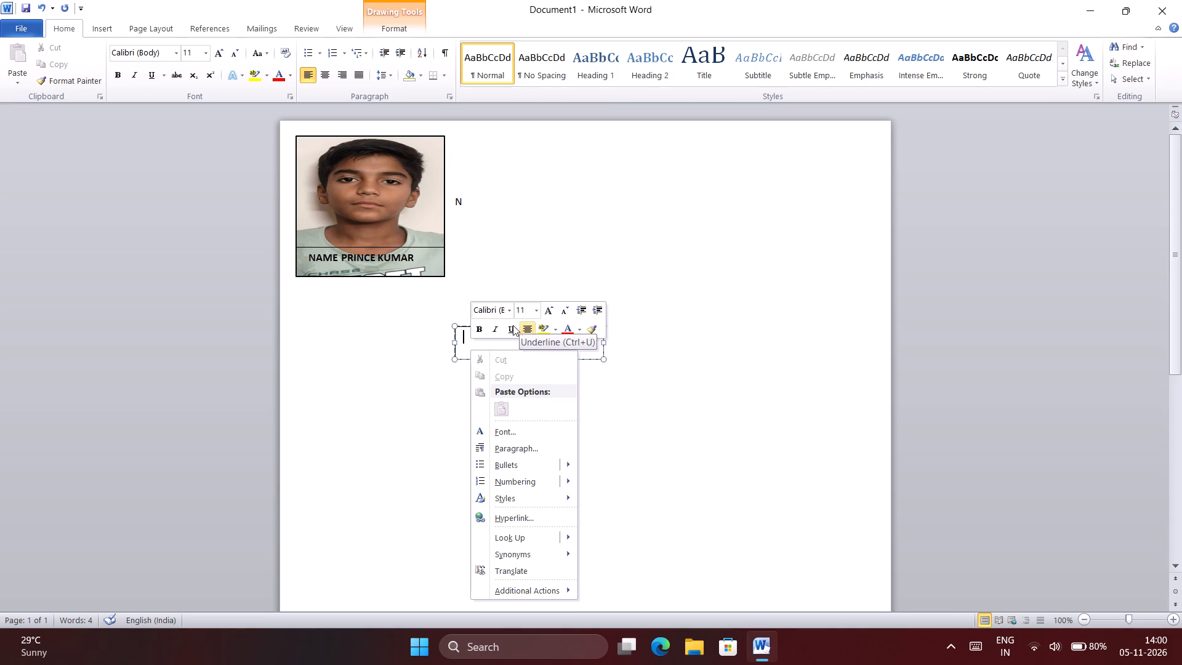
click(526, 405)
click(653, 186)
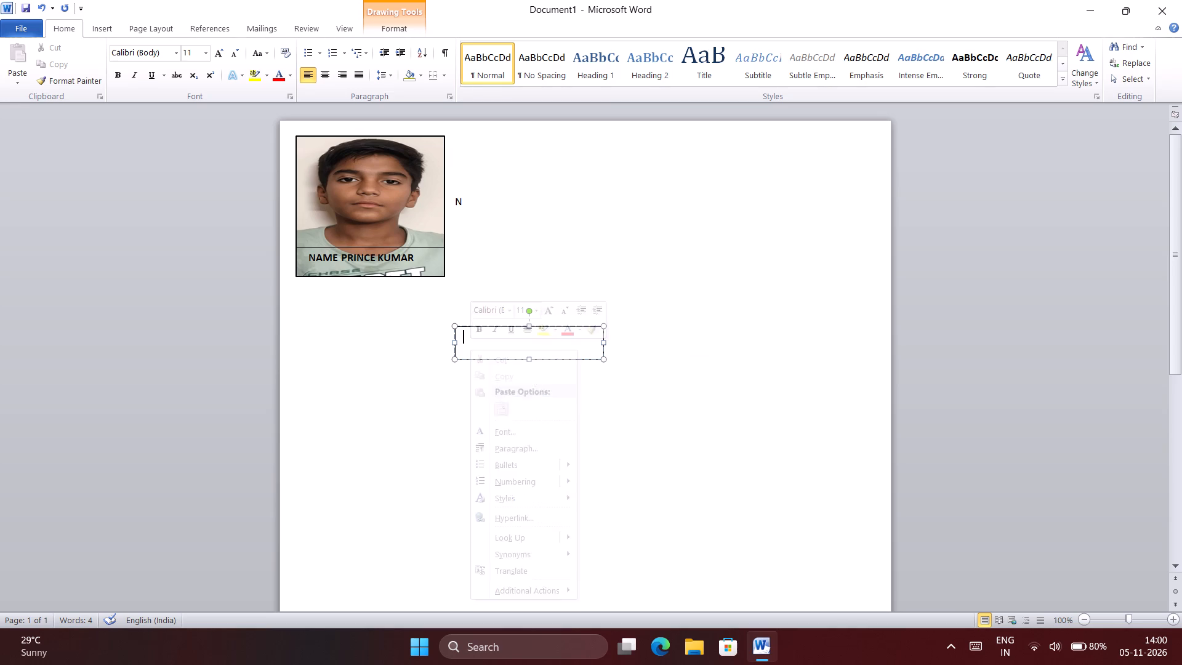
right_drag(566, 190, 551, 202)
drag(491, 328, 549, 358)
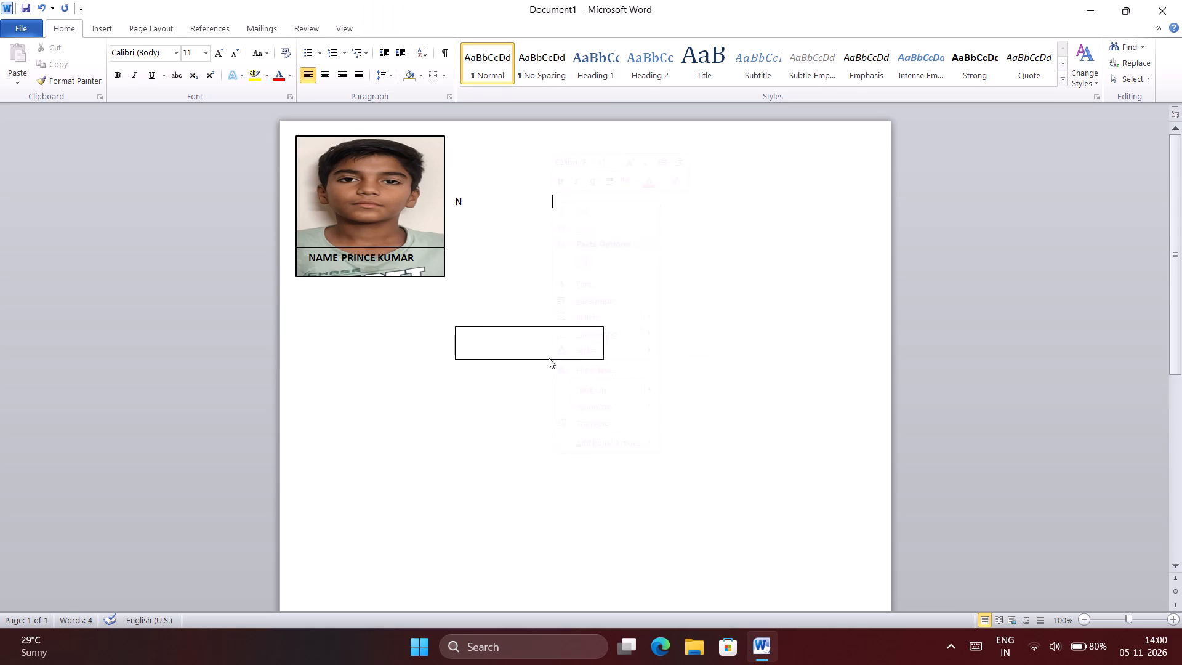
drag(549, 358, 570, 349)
Undo the caption, text box, border, positioning and resizing edits back to the larger, borderless portrait with no caption box.
key(ctrl+z)
key(ctrl+z)
key(ctrl+z)
key(ctrl+z)
key(ctrl+z)
key(ctrl+z)
key(ctrl+z)
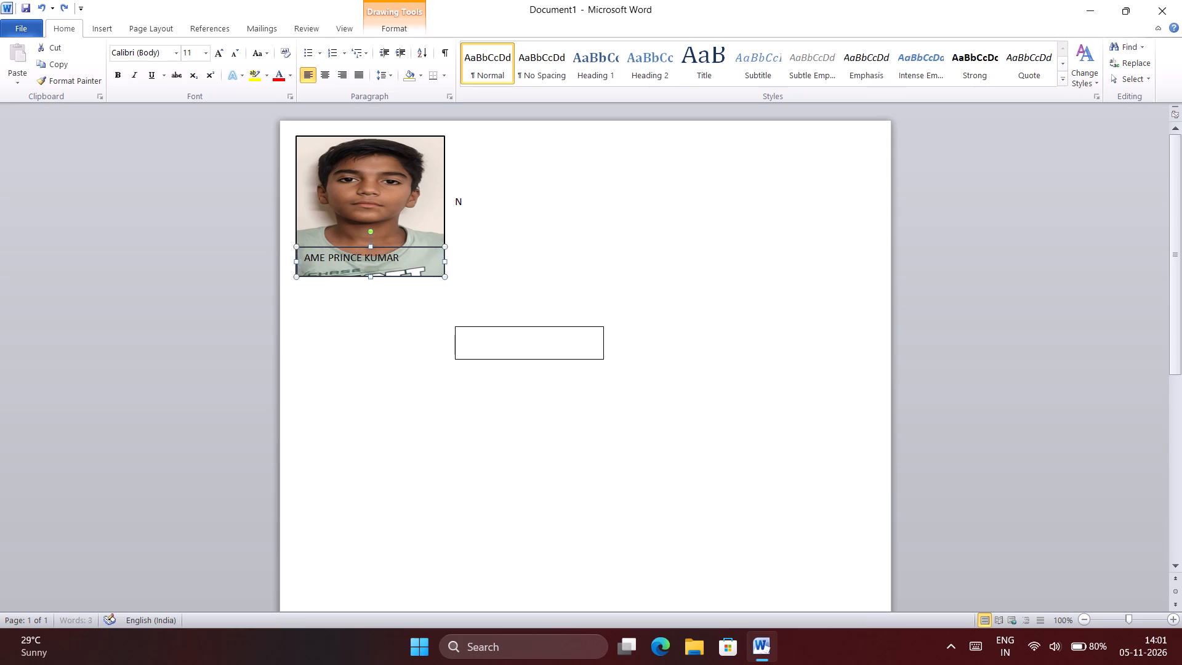
key(ctrl+z)
key(ctrl+z)
key(ctrl+z)
key(ctrl+z)
key(ctrl+z)
key(ctrl+z)
key(ctrl+z)
key(ctrl+z)
key(ctrl+z)
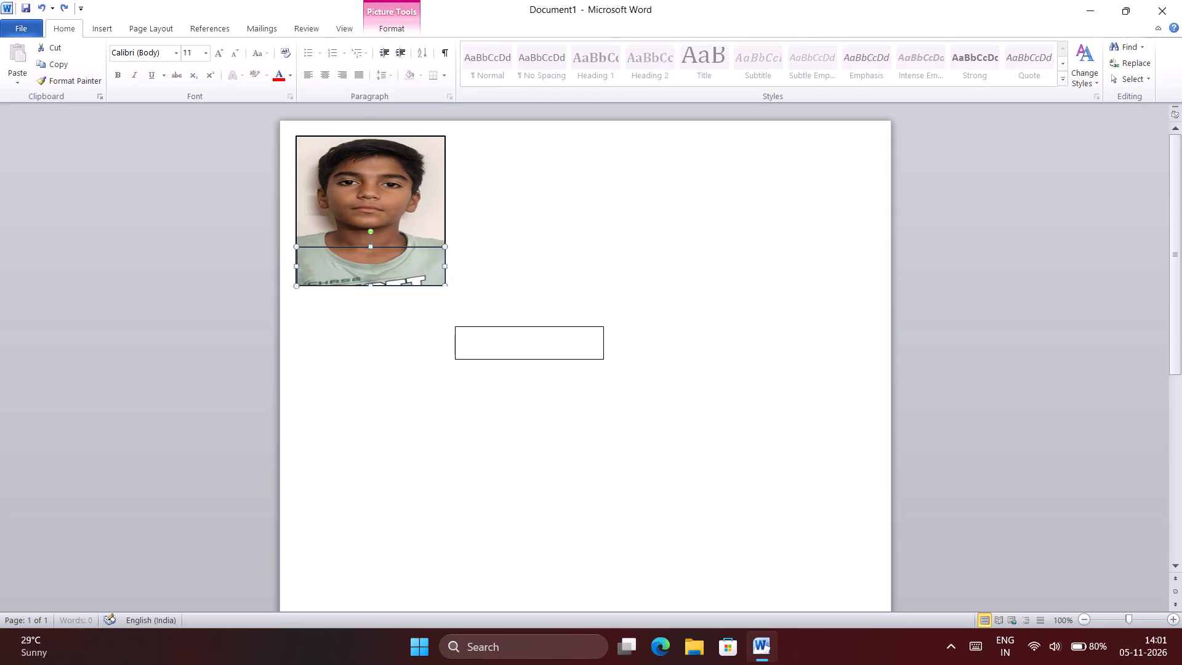
key(ctrl+z)
key(ctrl+z)
key(ctrl+z)
key(ctrl+z)
key(ctrl+z)
key(ctrl+z)
key(ctrl+z)
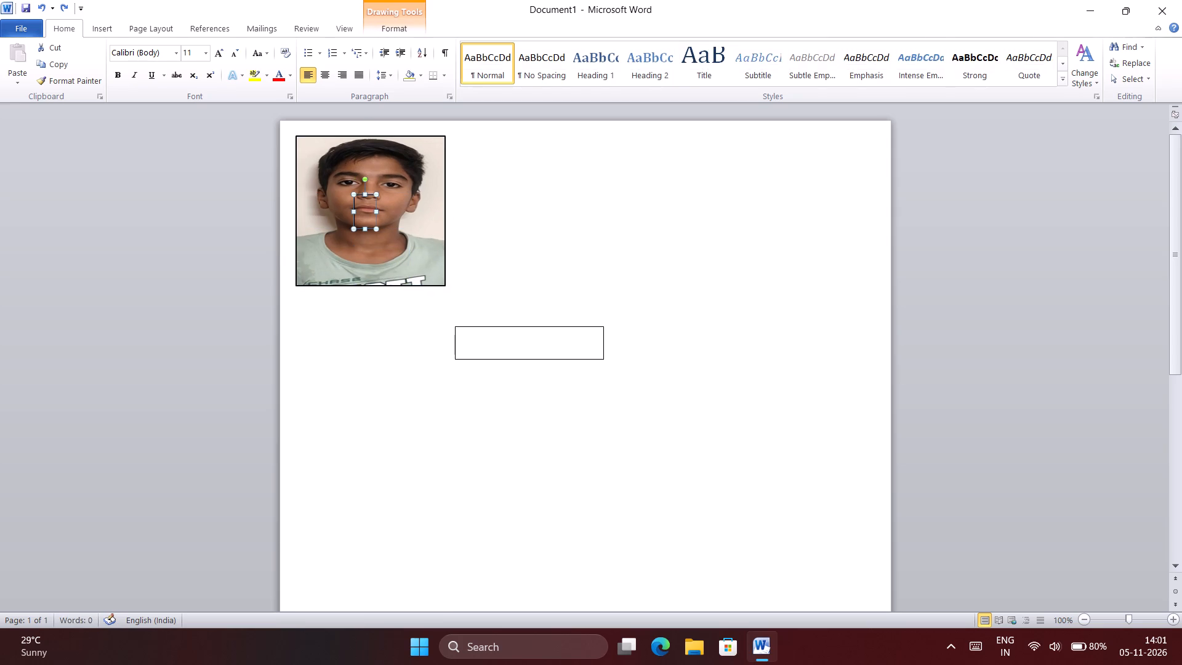
key(ctrl+z)
key(ctrl+z)
key(ctrl+z)
key(ctrl+z)
key(ctrl+z)
key(ctrl+z)
key(ctrl+z)
key(ctrl+z)
key(ctrl+z)
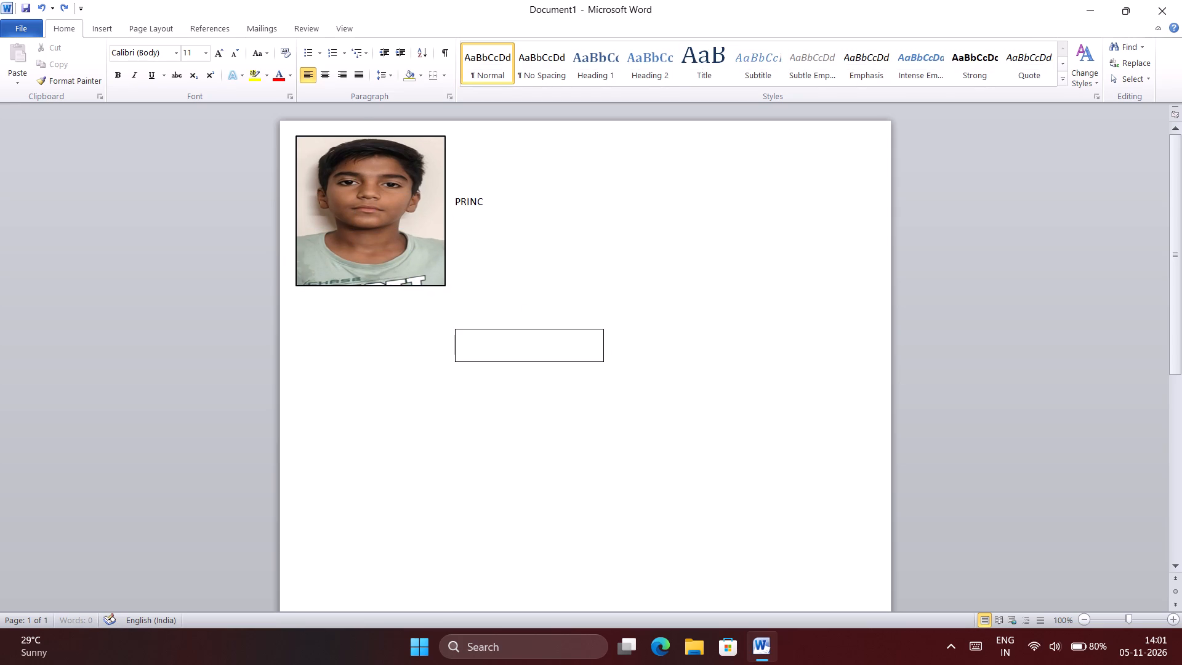
key(ctrl+z)
key(ctrl+z)
key(ctrl+z)
key(ctrl+z)
key(ctrl+z)
key(ctrl+z)
key(ctrl+z)
key(ctrl+z)
key(ctrl+z)
key(ctrl+z)
key(ctrl+z)
key(ctrl+z)
key(ctrl+z)
key(ctrl+z)
key(ctrl+z)
key(ctrl+z)
key(ctrl+z)
key(ctrl+z)
key(ctrl+z)
key(ctrl+z)
key(ctrl+z)
key(ctrl+z)
key(ctrl+z)
key(ctrl+z)
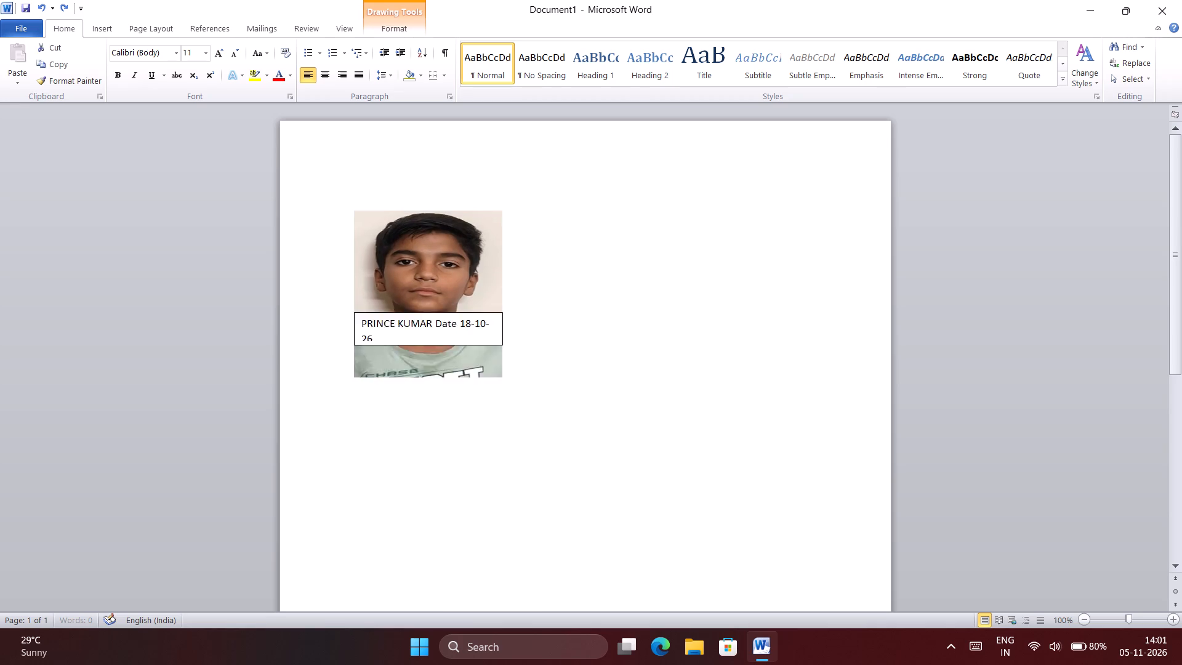
key(ctrl+z)
key(ctrl+z)
key(ctrl+z)
key(ctrl+z)
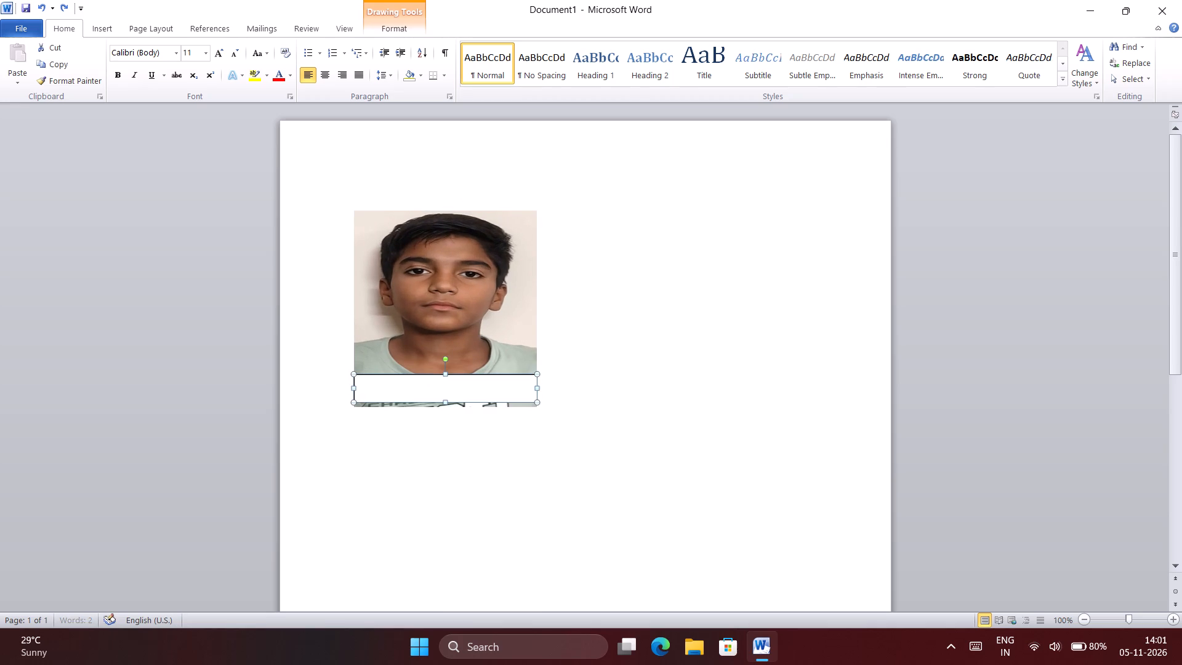
key(ctrl+z)
key(ctrl+z)
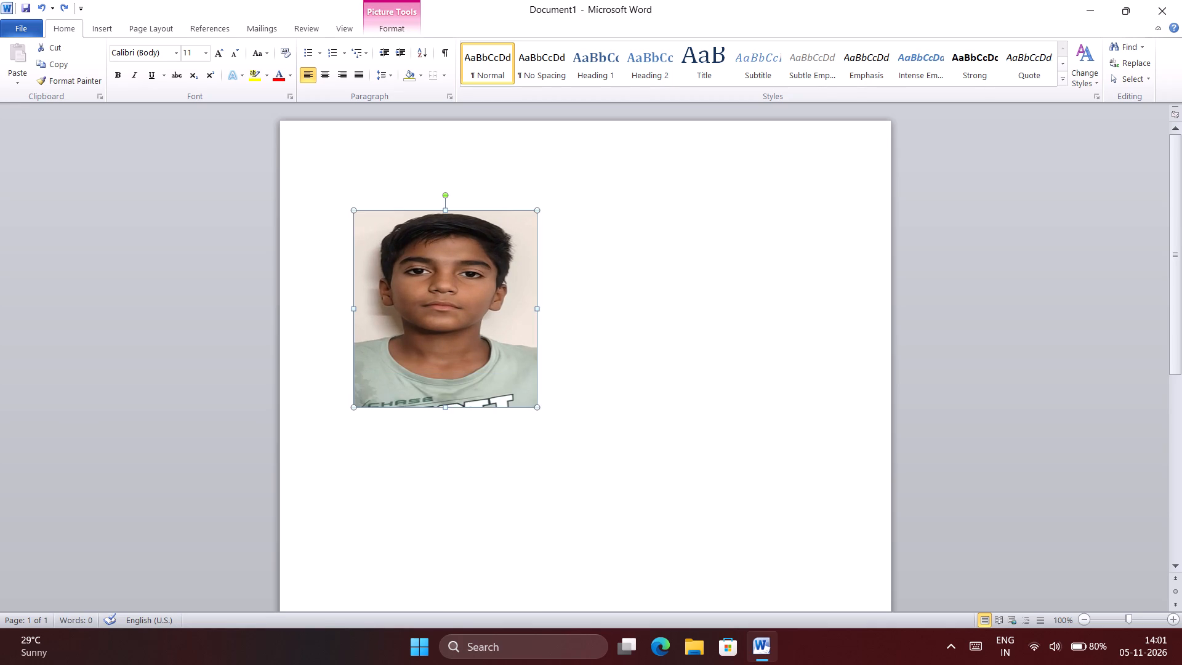
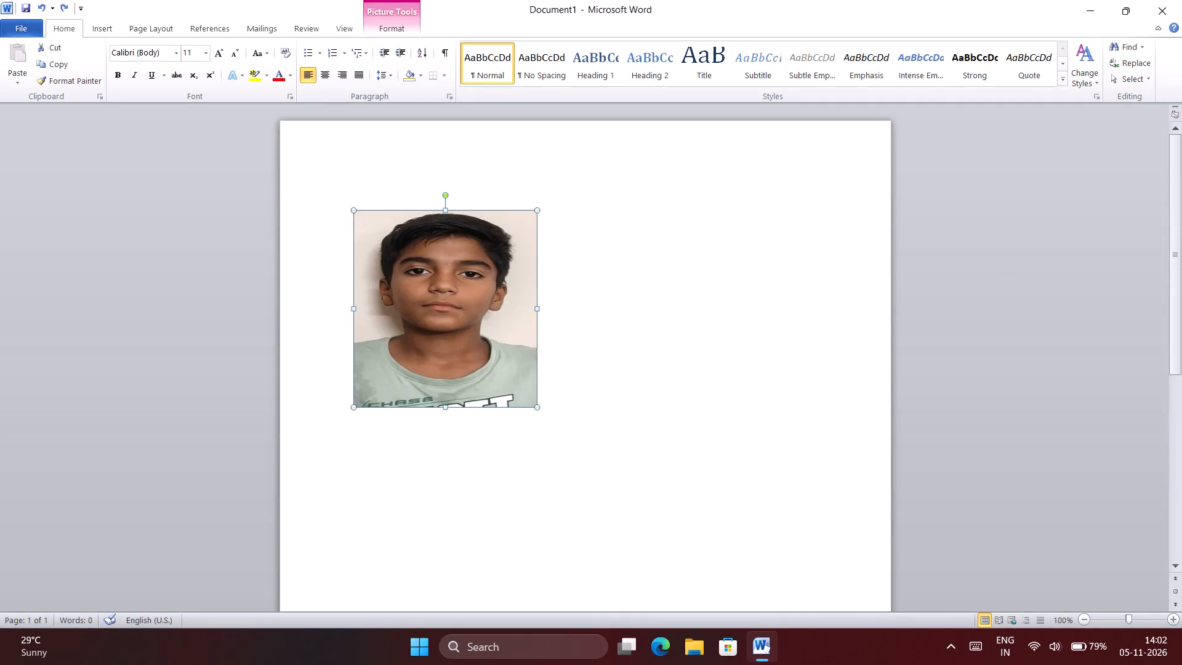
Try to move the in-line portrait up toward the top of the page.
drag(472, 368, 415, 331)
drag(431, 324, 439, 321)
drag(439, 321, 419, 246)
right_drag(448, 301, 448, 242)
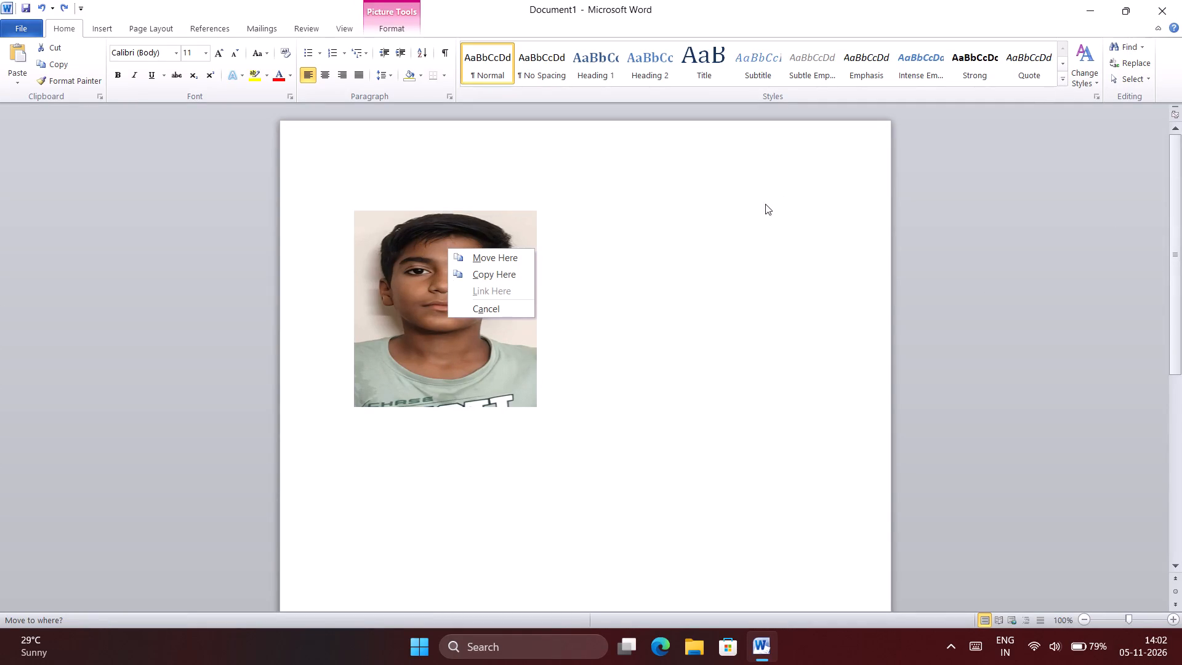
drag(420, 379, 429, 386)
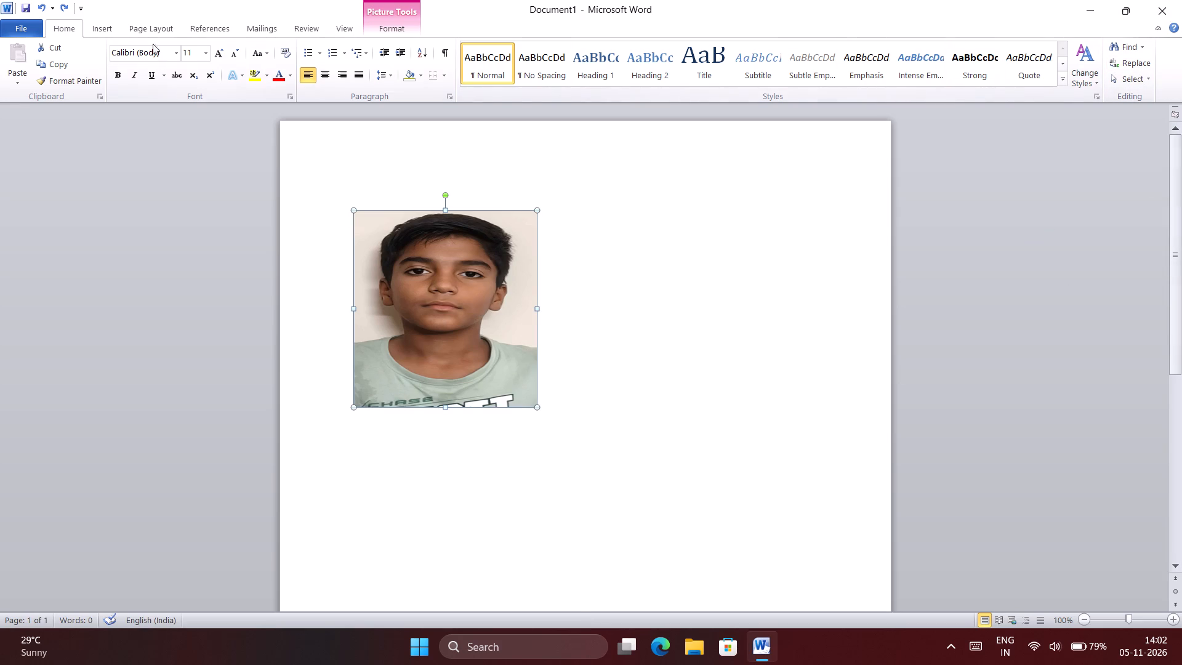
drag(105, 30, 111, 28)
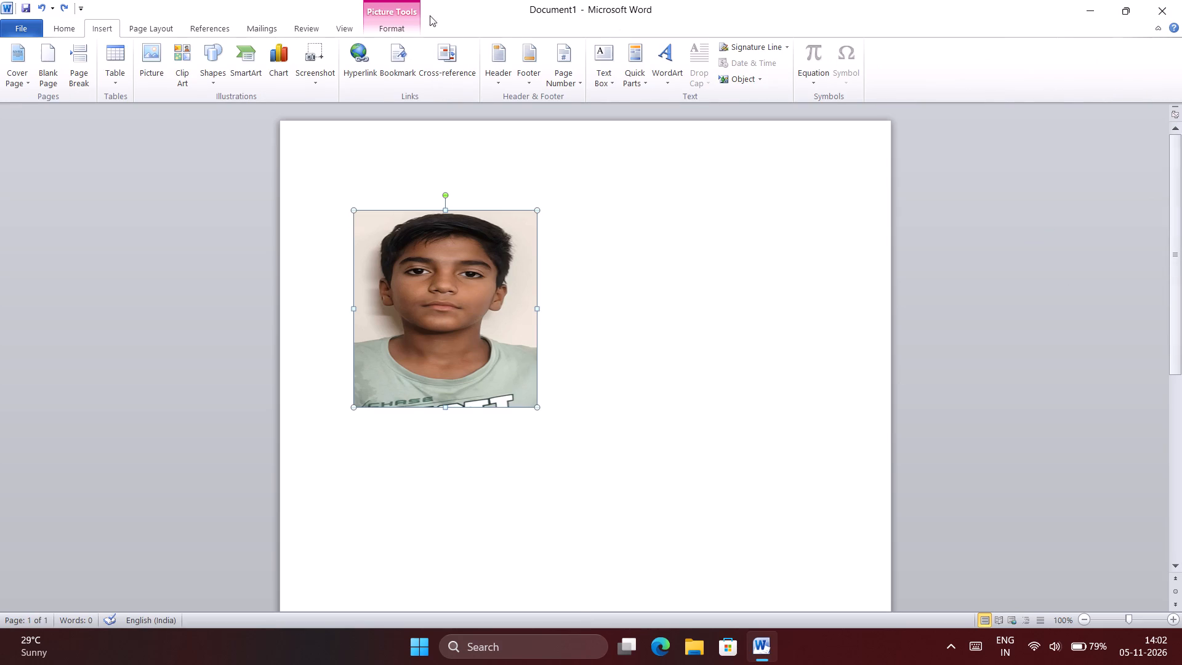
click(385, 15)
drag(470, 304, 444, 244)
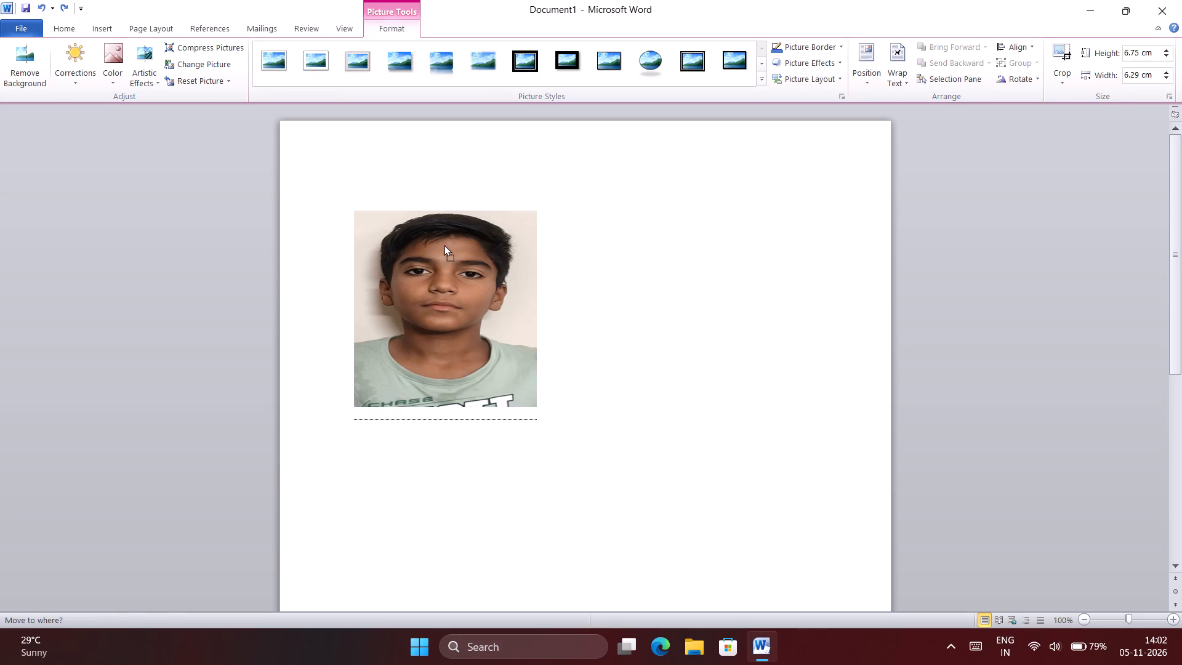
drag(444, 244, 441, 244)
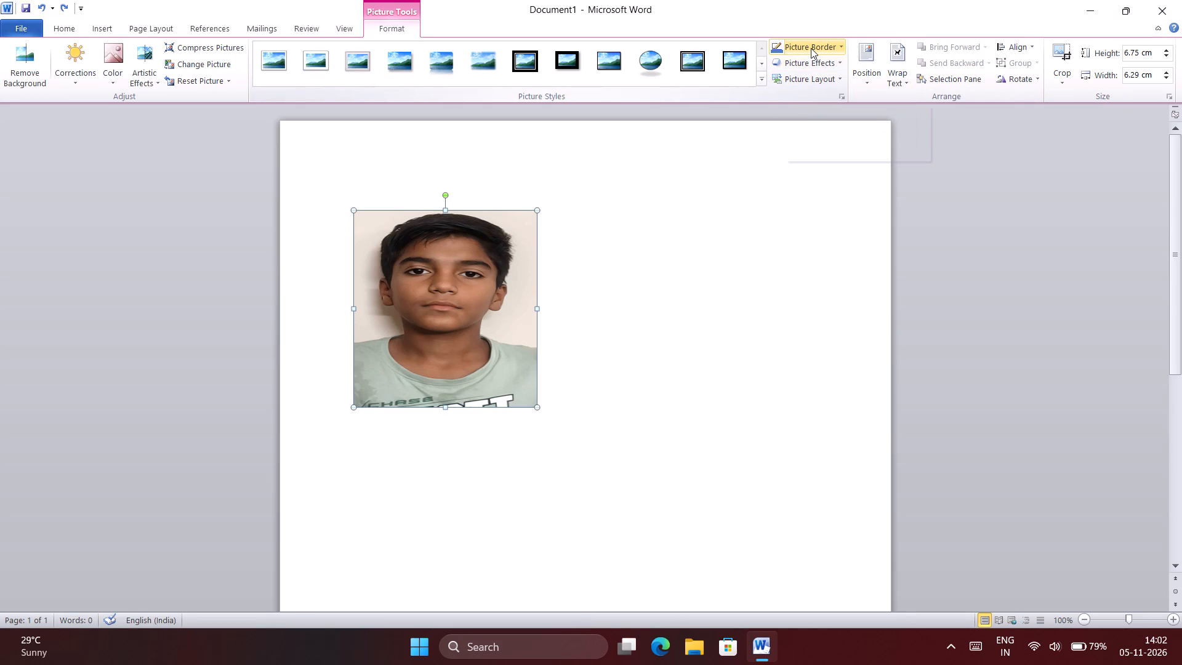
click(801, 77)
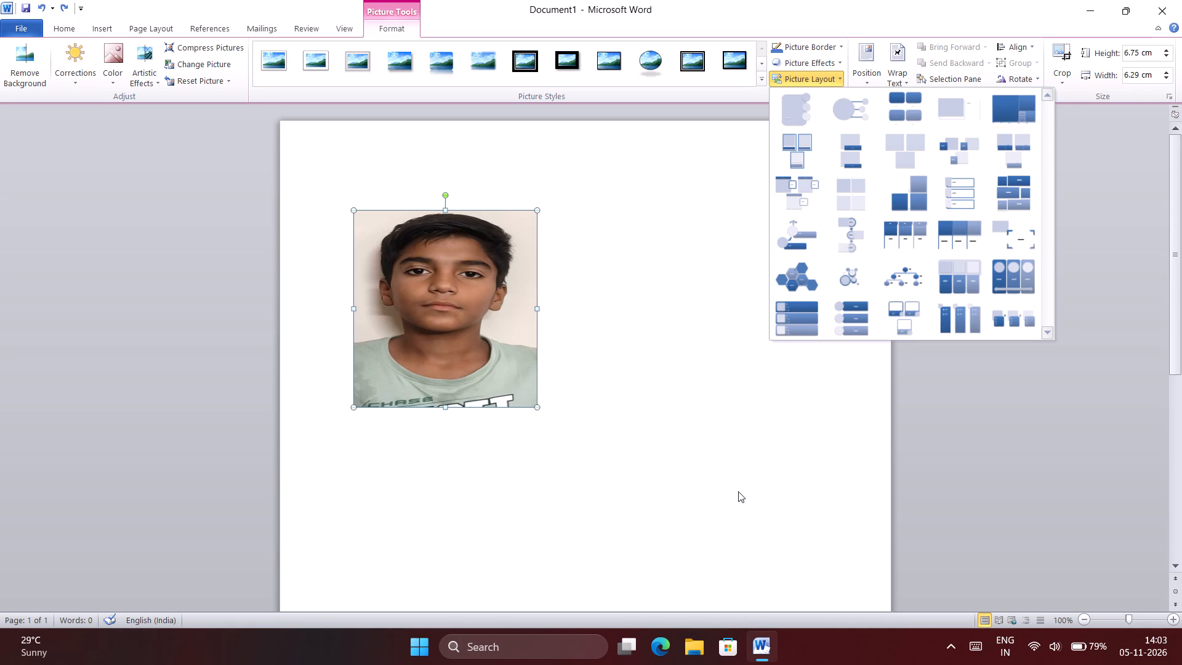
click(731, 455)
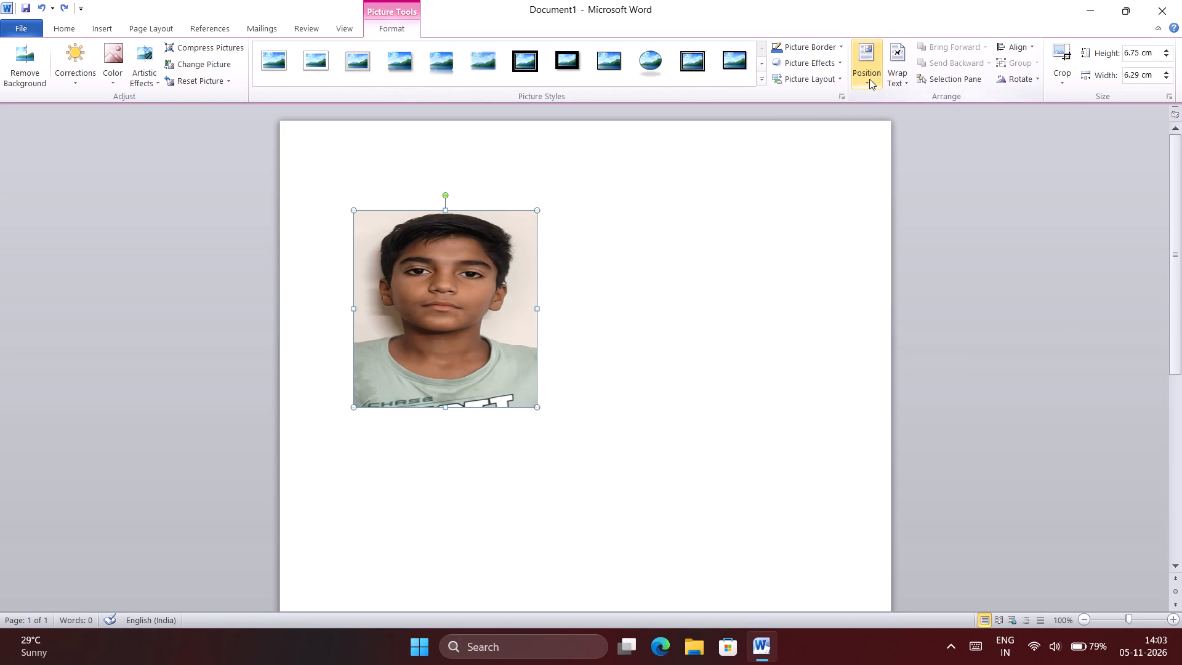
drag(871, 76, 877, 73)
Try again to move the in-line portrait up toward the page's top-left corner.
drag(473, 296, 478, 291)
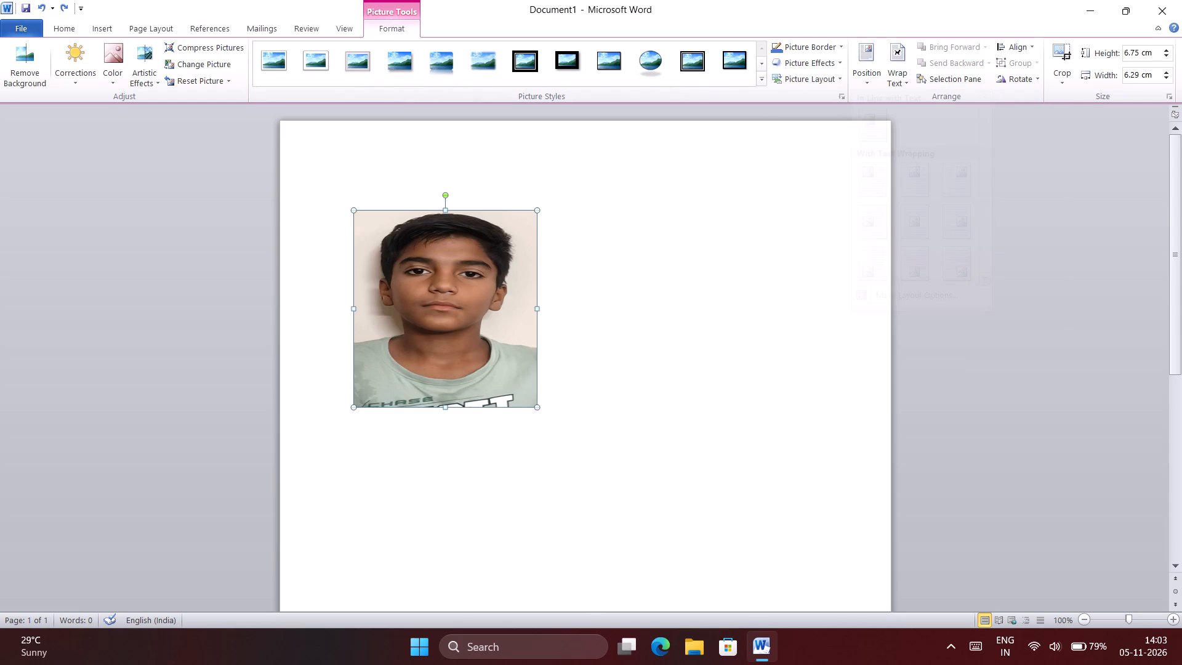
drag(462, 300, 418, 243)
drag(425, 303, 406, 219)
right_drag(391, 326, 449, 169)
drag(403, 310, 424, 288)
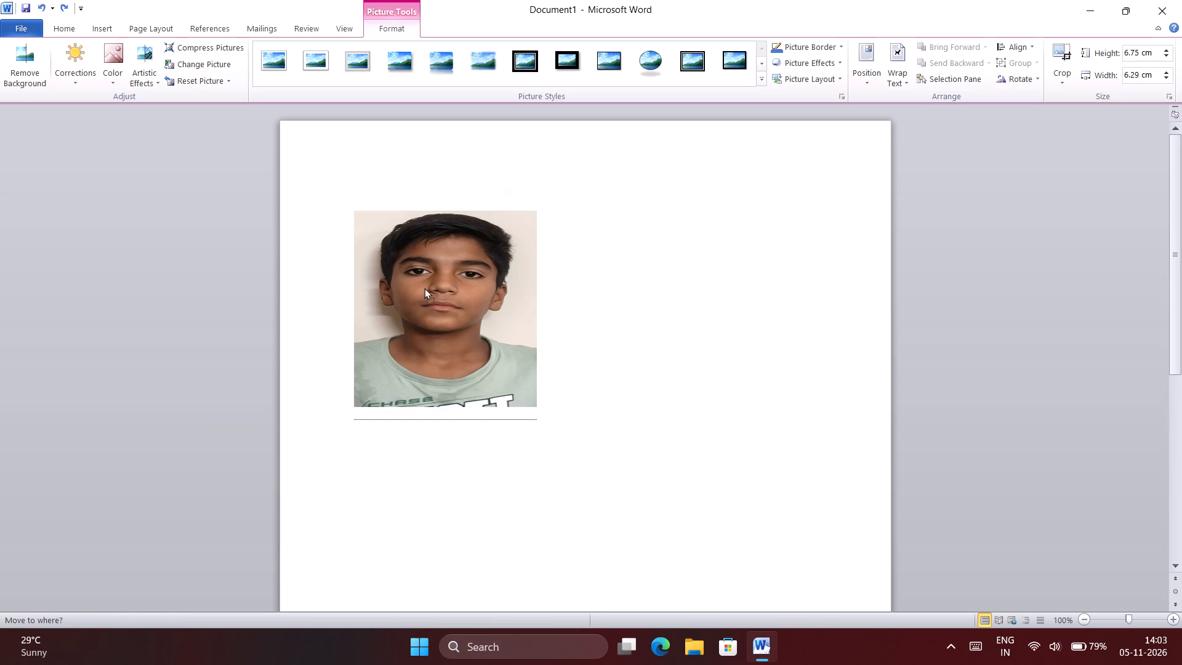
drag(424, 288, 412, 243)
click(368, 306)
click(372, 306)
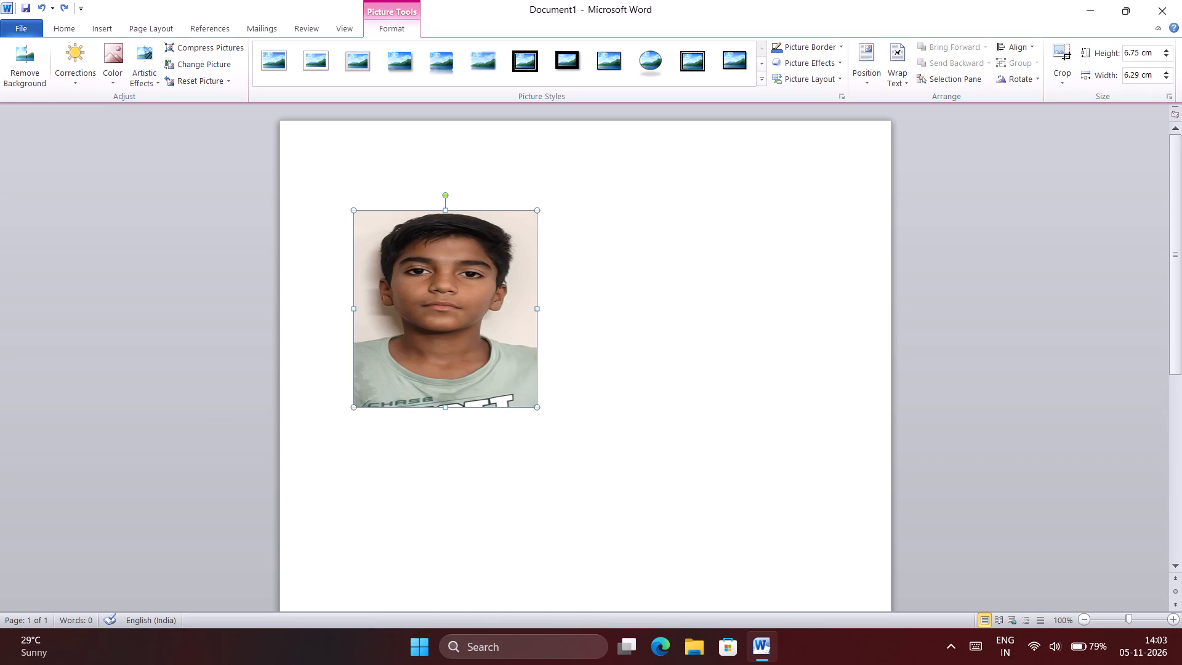
Position the portrait at top center with text wrapping and move it into the page's top-left corner.
click(861, 72)
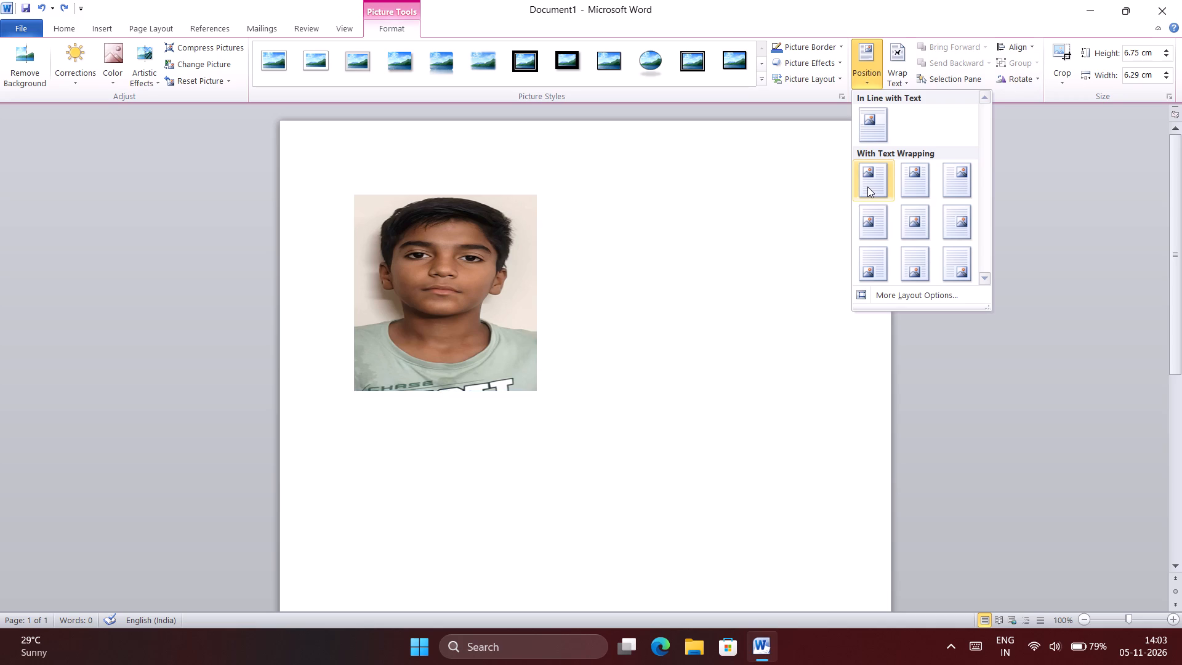
click(912, 171)
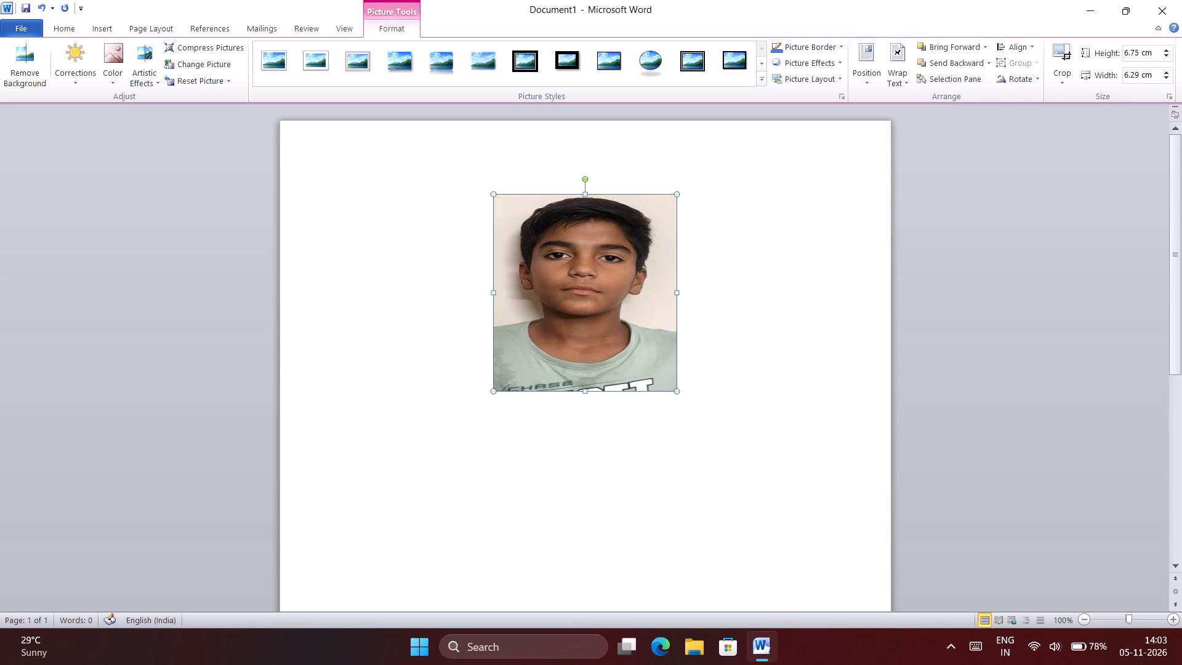
drag(622, 265, 418, 199)
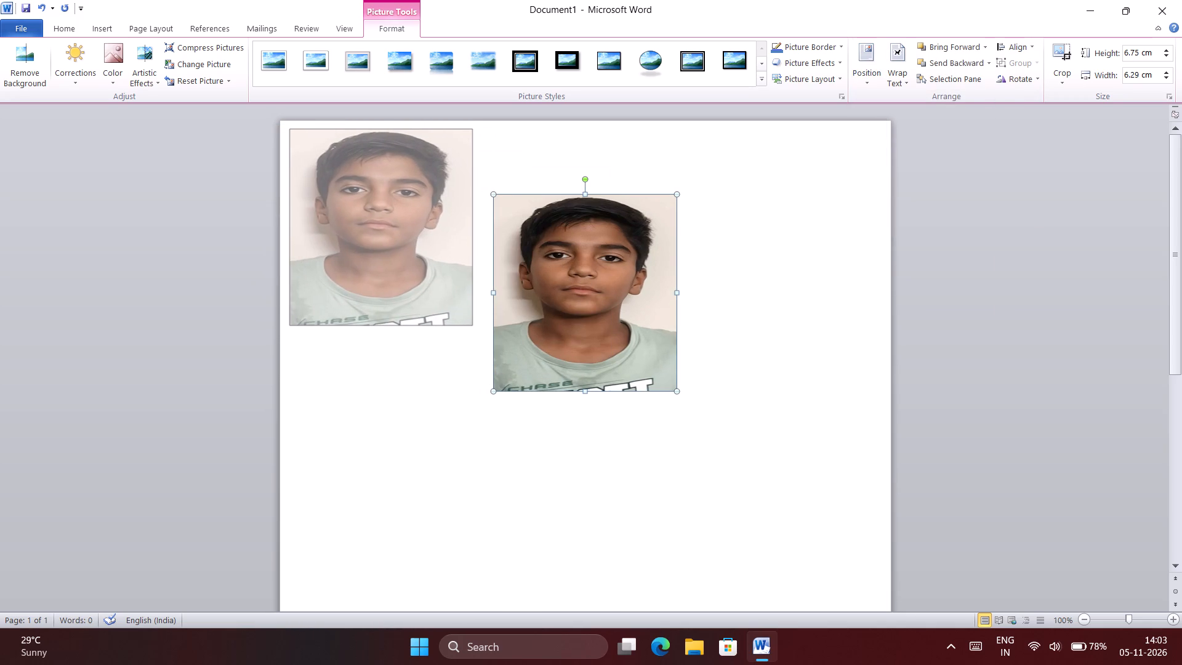
drag(418, 199, 418, 200)
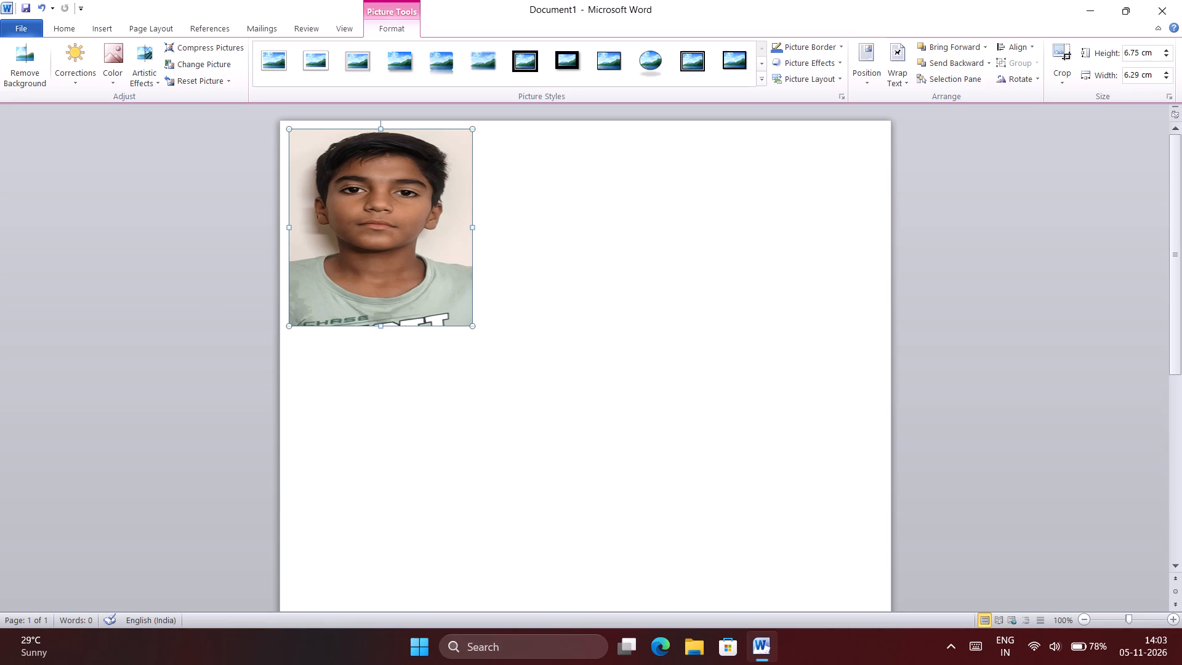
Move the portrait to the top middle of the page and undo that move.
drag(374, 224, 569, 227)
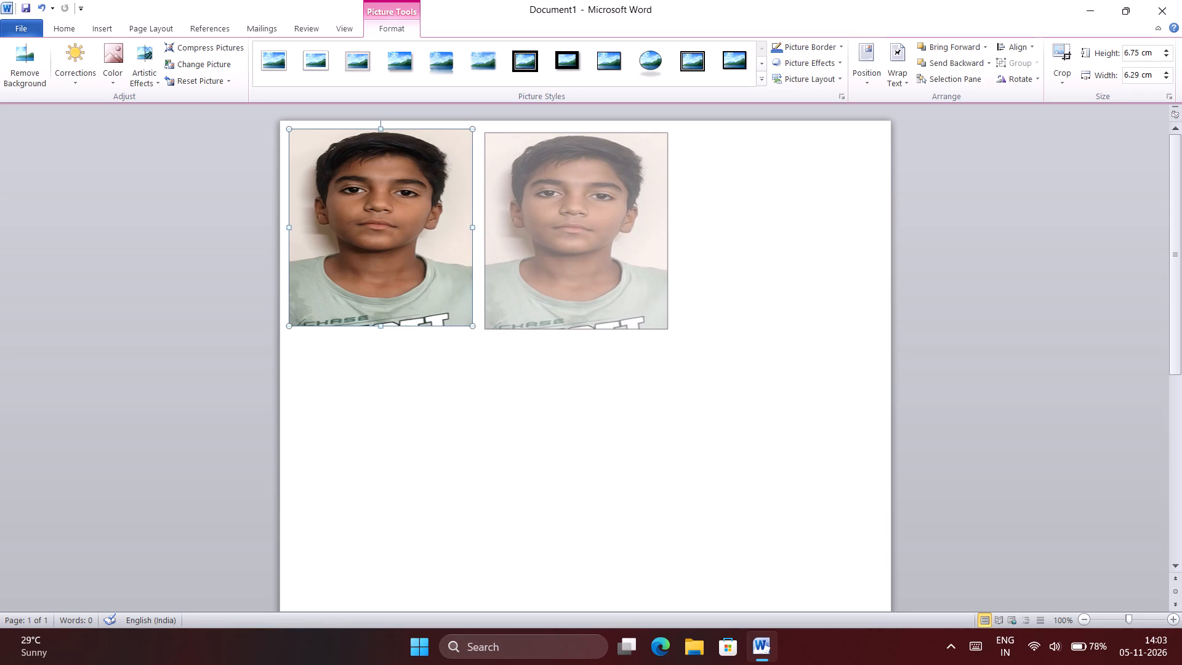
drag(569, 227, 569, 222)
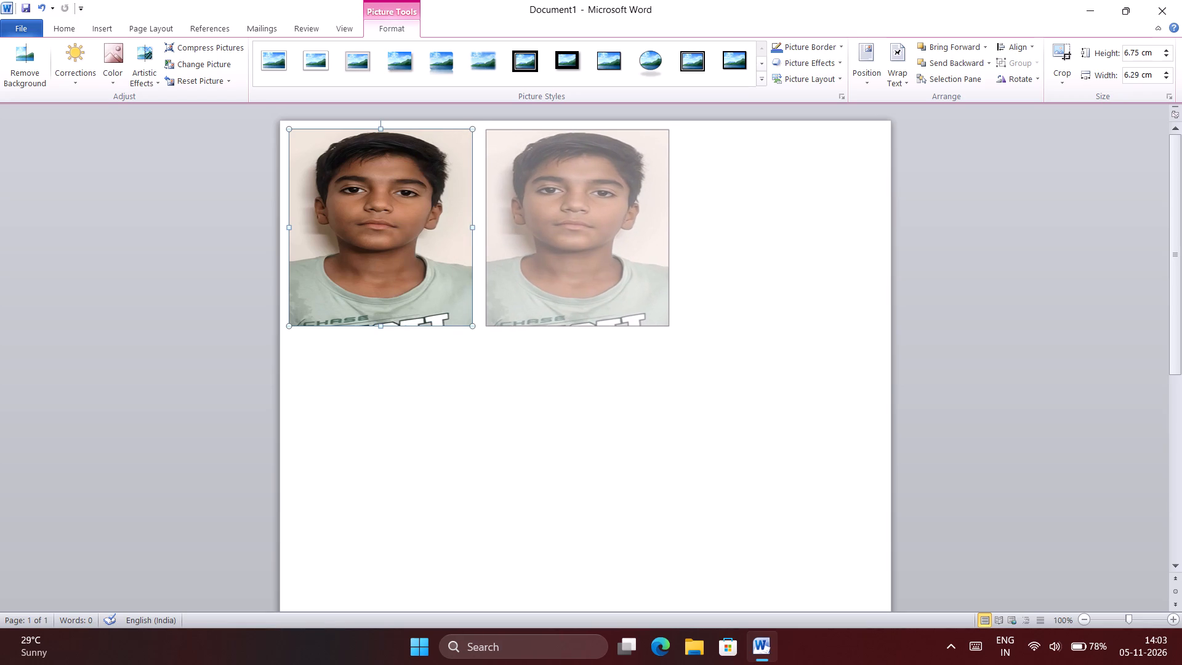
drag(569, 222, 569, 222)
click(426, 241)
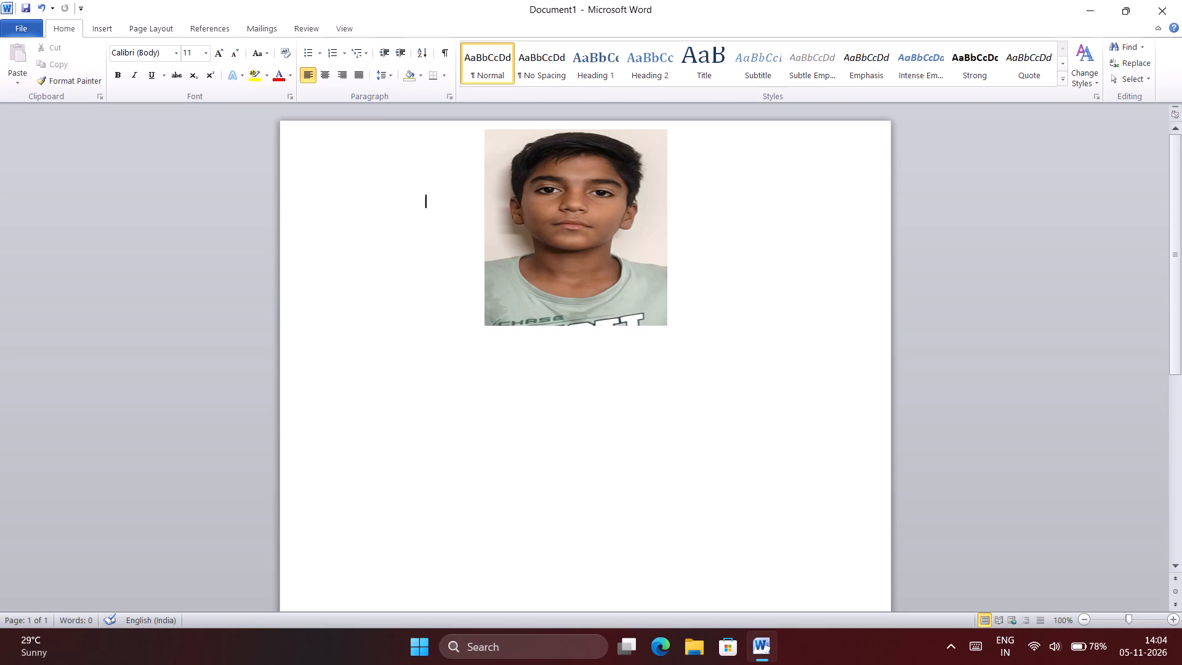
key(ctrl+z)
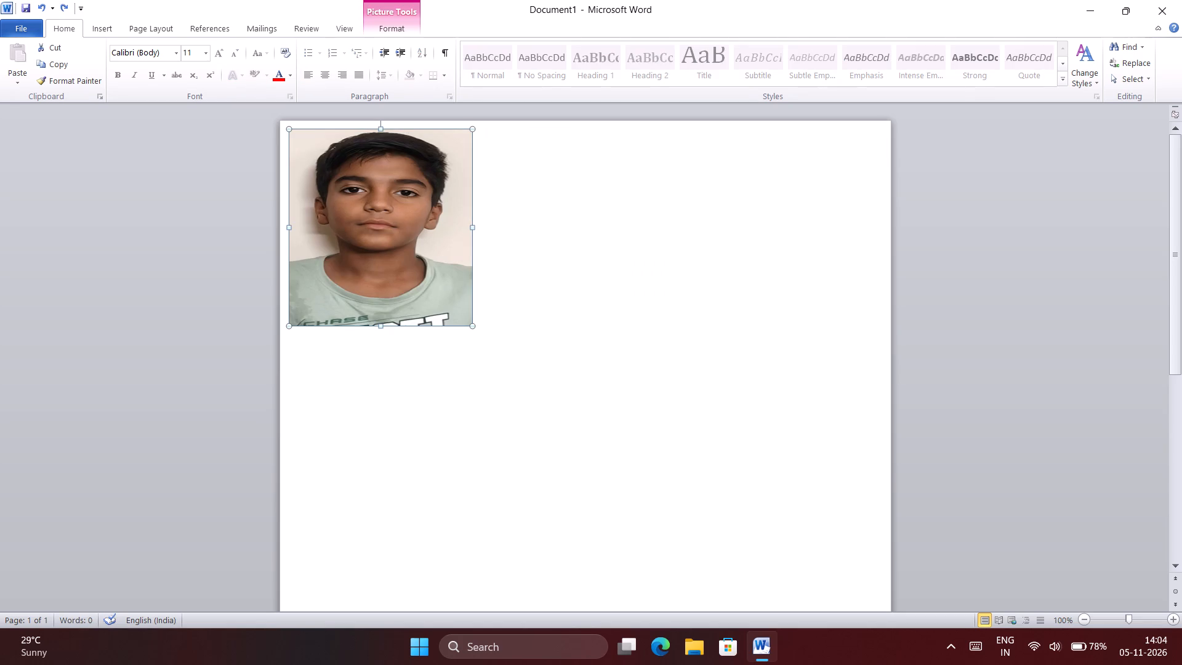
Duplicate the portrait twice along the page's top edge to form an evenly spaced row of three.
ctrl+shift+drag(403, 228, 585, 278)
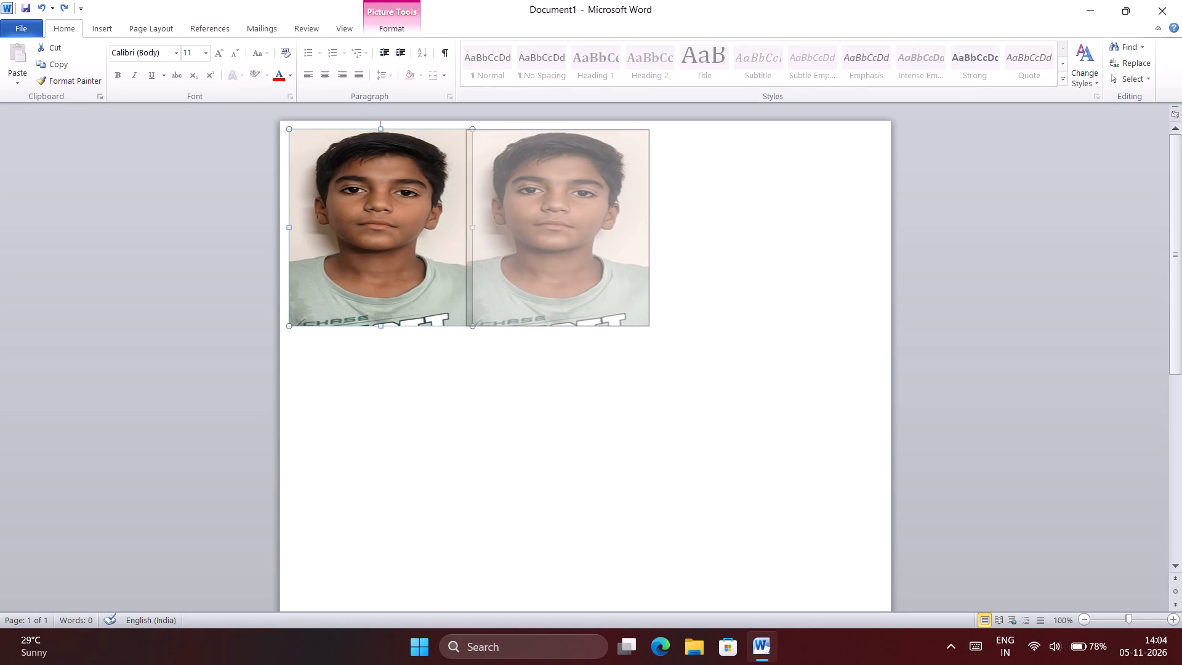
ctrl+shift+drag(585, 278, 600, 279)
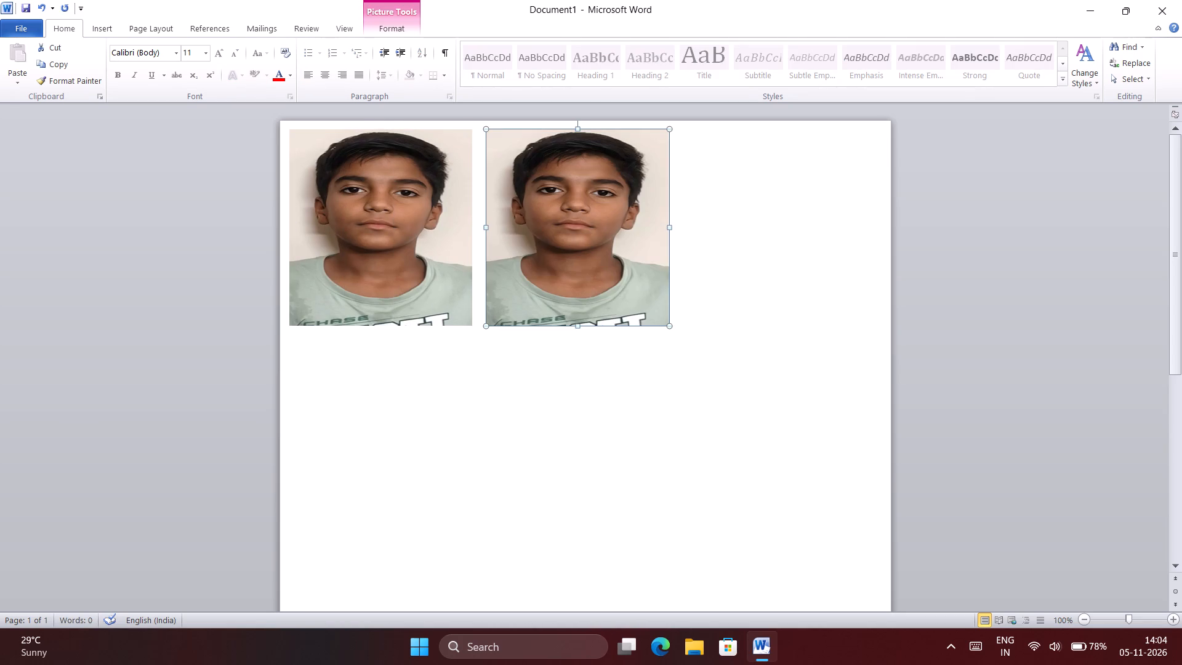
ctrl+shift+drag(541, 232, 738, 242)
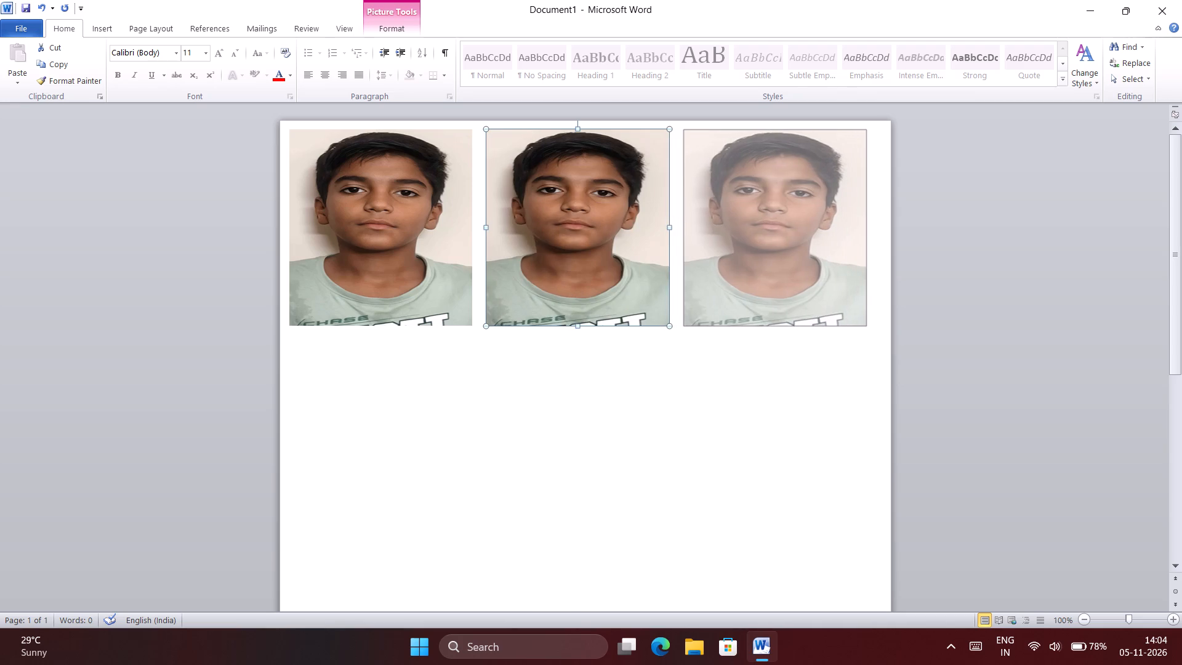
ctrl+shift+drag(738, 242, 740, 241)
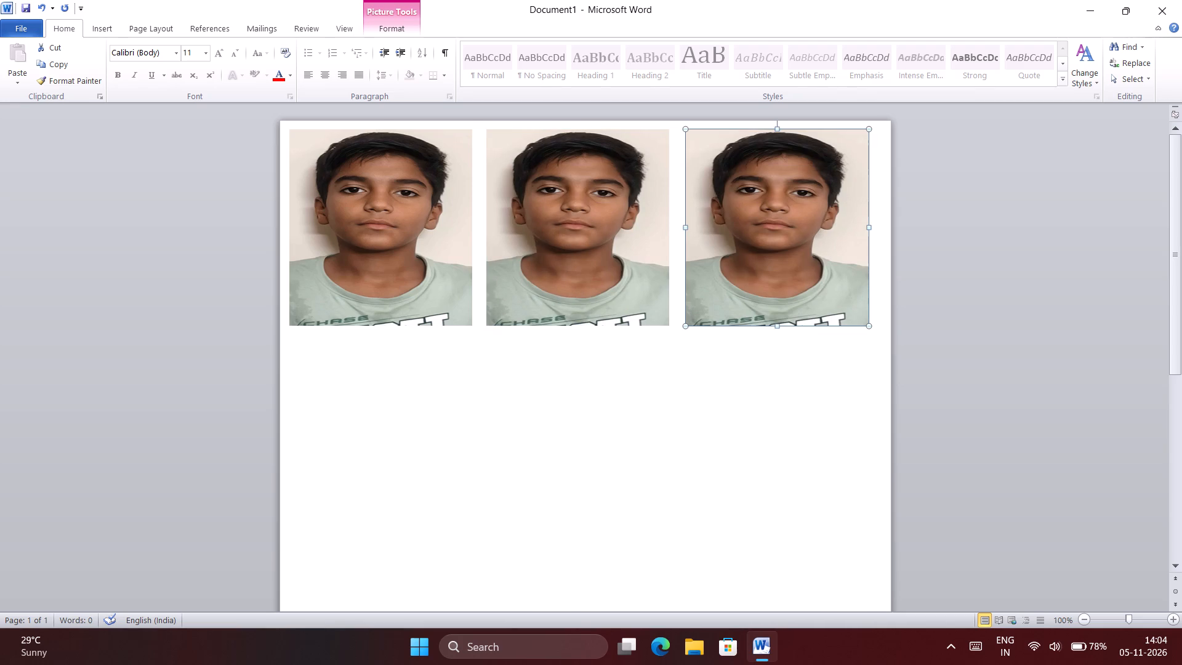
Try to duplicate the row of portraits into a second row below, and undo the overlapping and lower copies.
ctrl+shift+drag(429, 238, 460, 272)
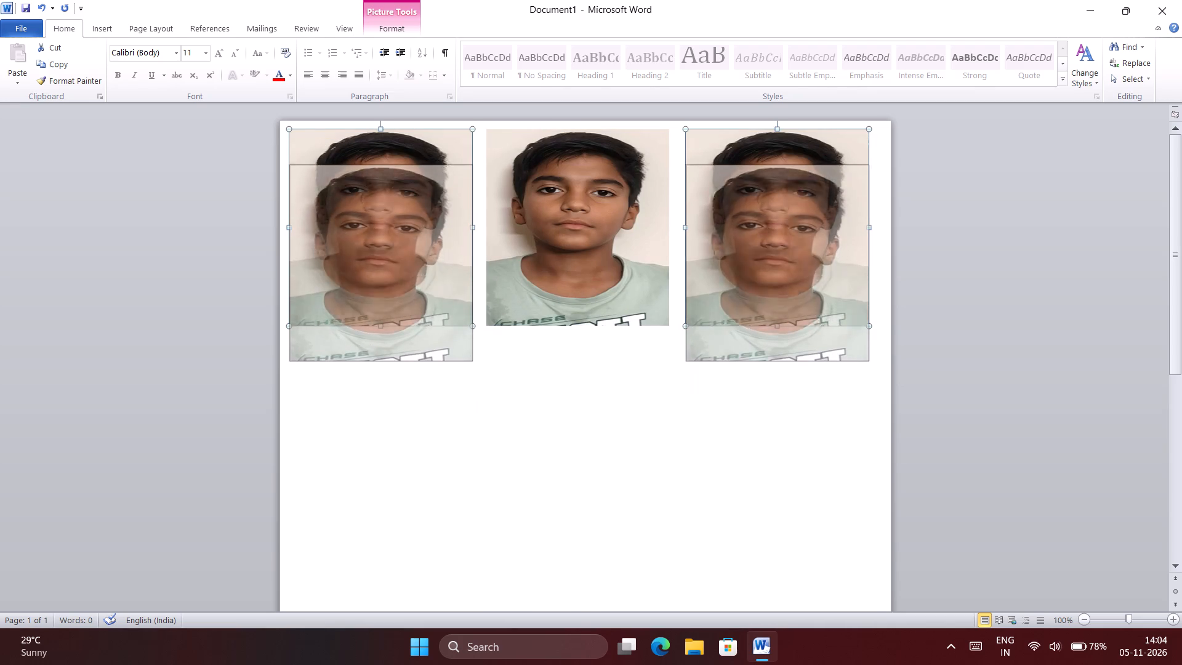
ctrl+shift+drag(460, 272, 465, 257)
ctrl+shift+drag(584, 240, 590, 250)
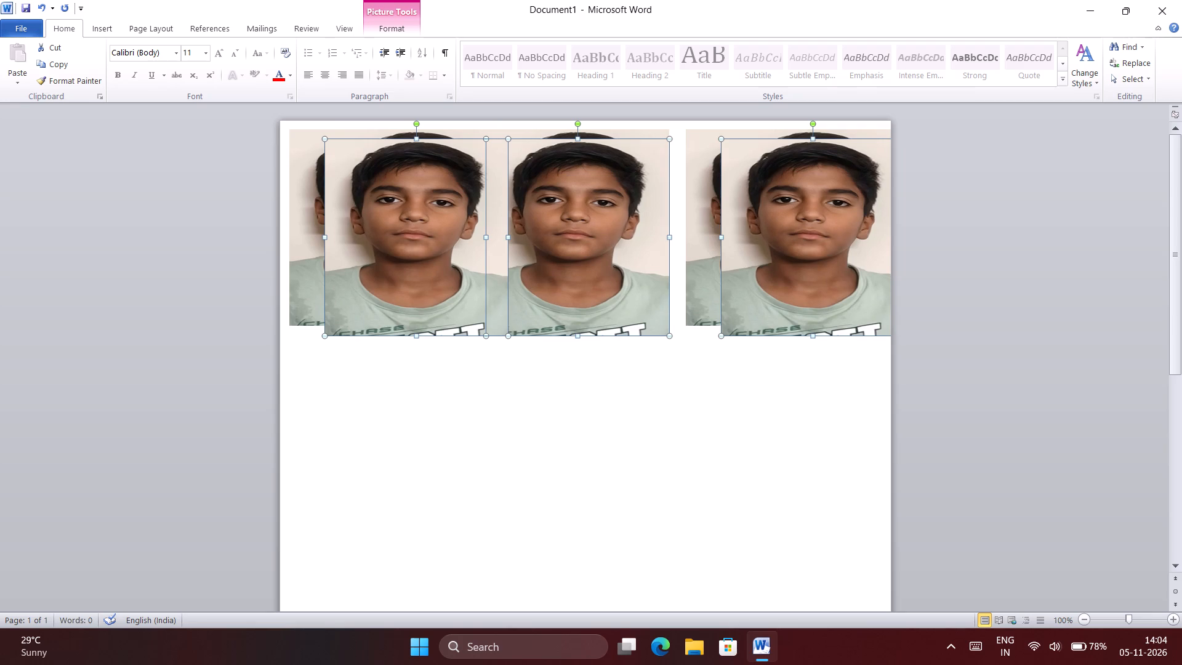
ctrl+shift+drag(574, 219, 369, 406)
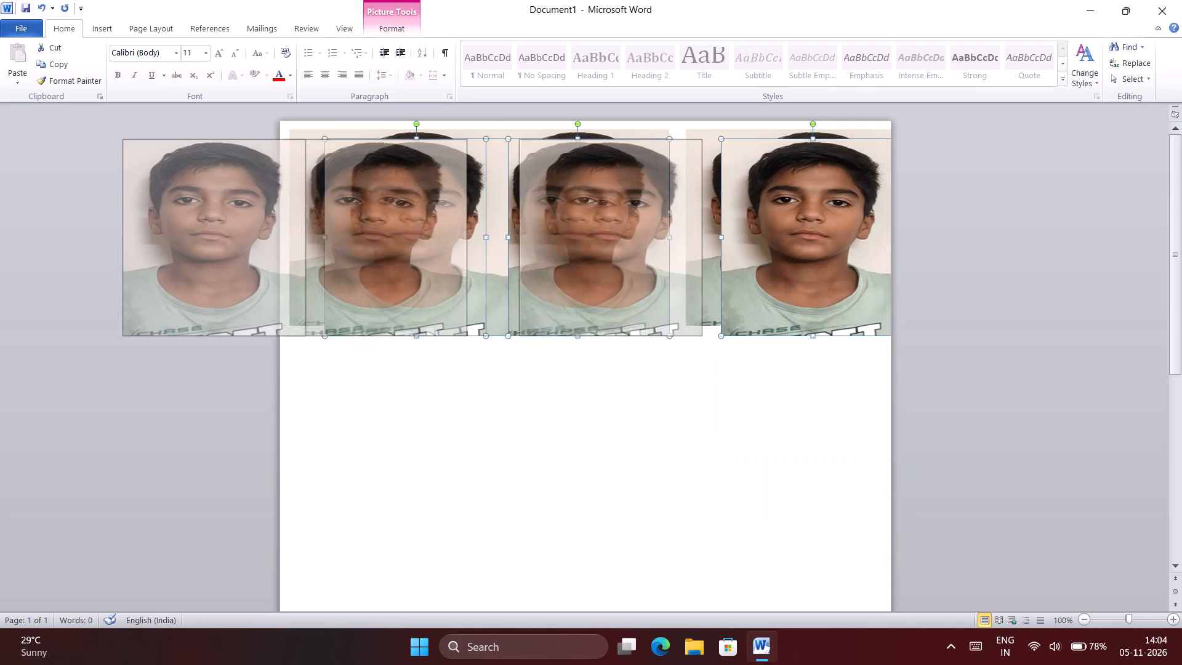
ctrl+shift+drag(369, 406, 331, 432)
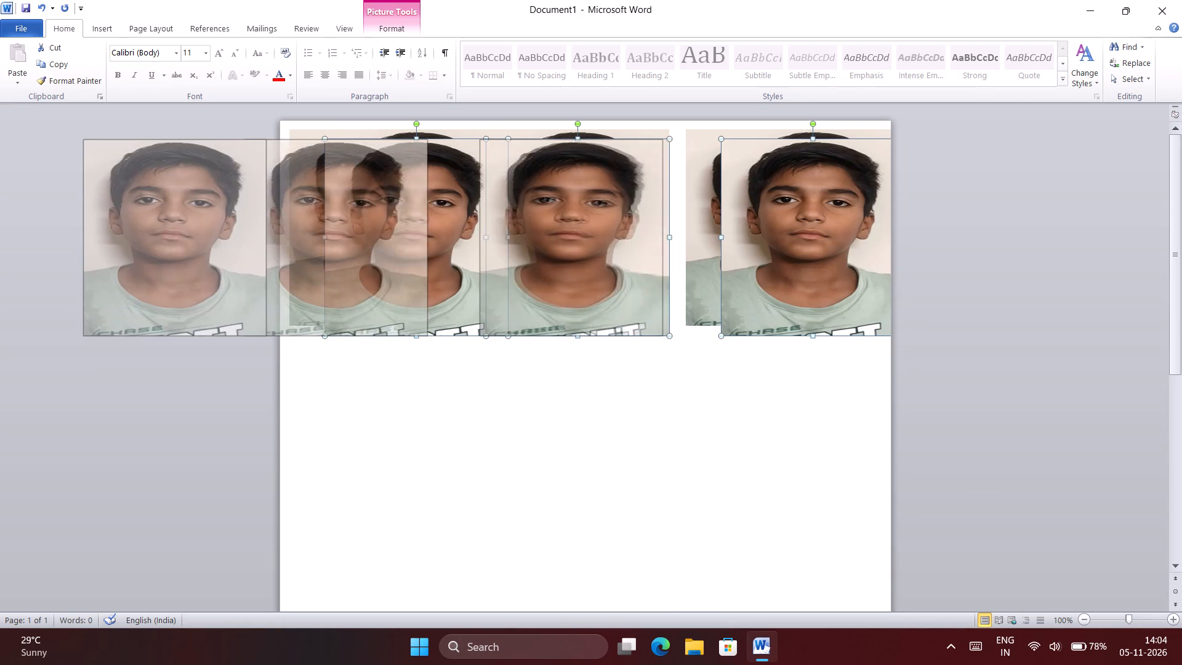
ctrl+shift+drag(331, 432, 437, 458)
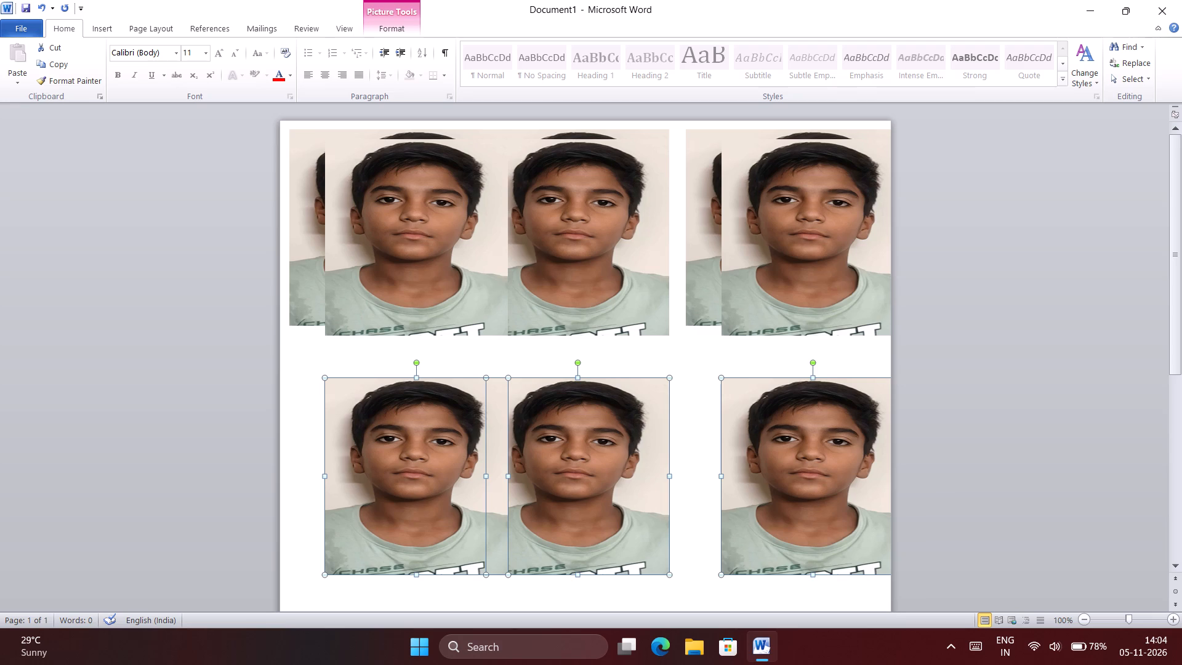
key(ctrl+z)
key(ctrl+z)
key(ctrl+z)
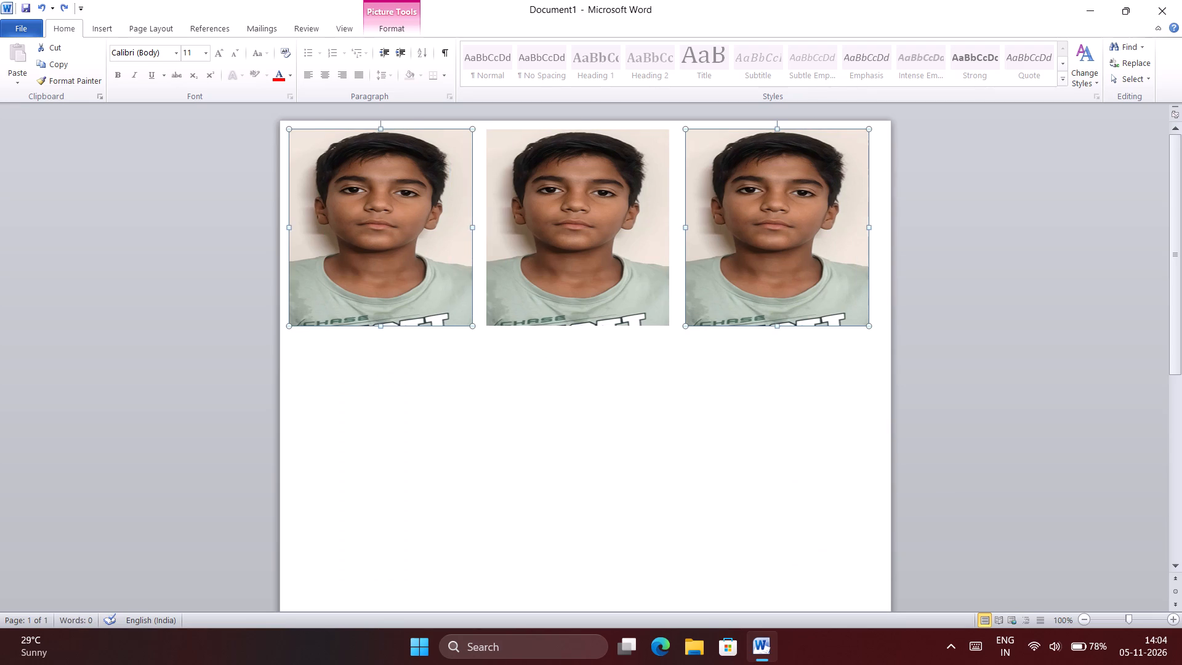
Select all three portraits in the top row and duplicate them as a second row of three just below.
ctrl+shift+click(396, 205)
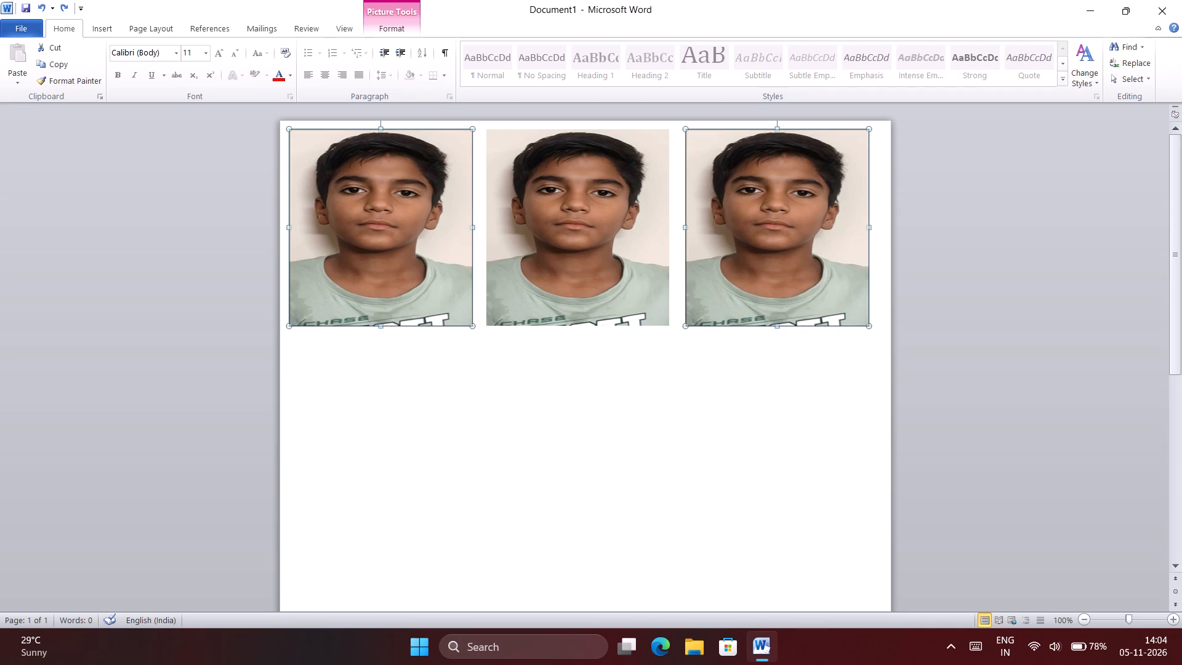
ctrl+shift+drag(598, 200, 604, 201)
ctrl+shift+click(778, 189)
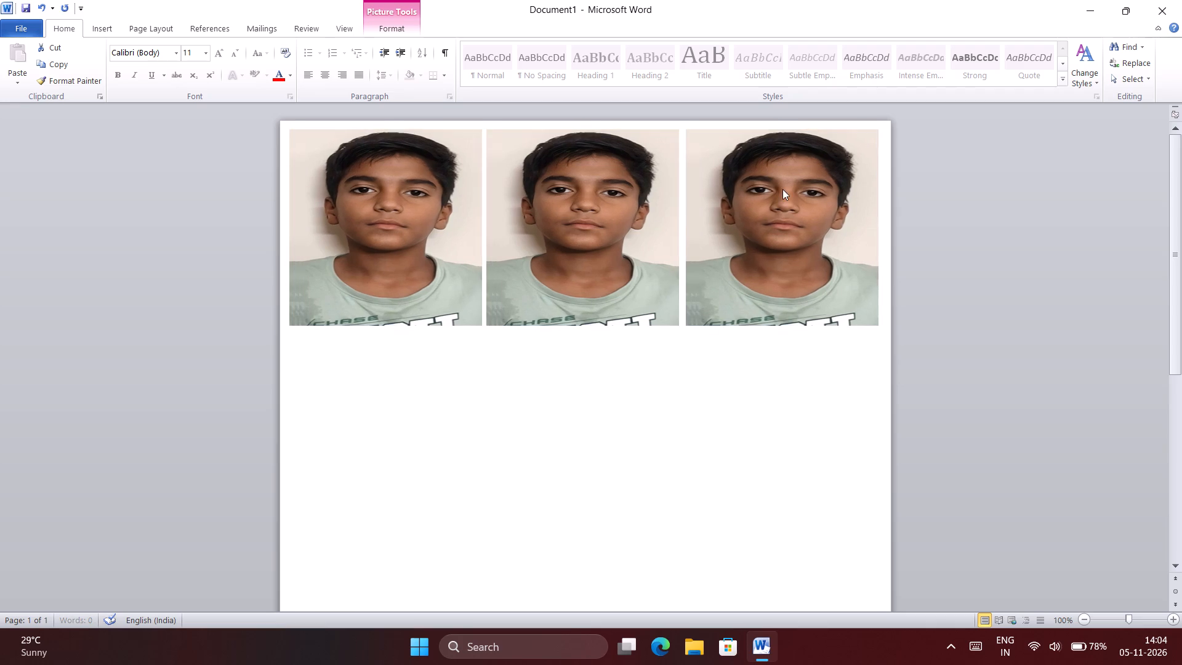
ctrl+shift+drag(553, 190, 553, 263)
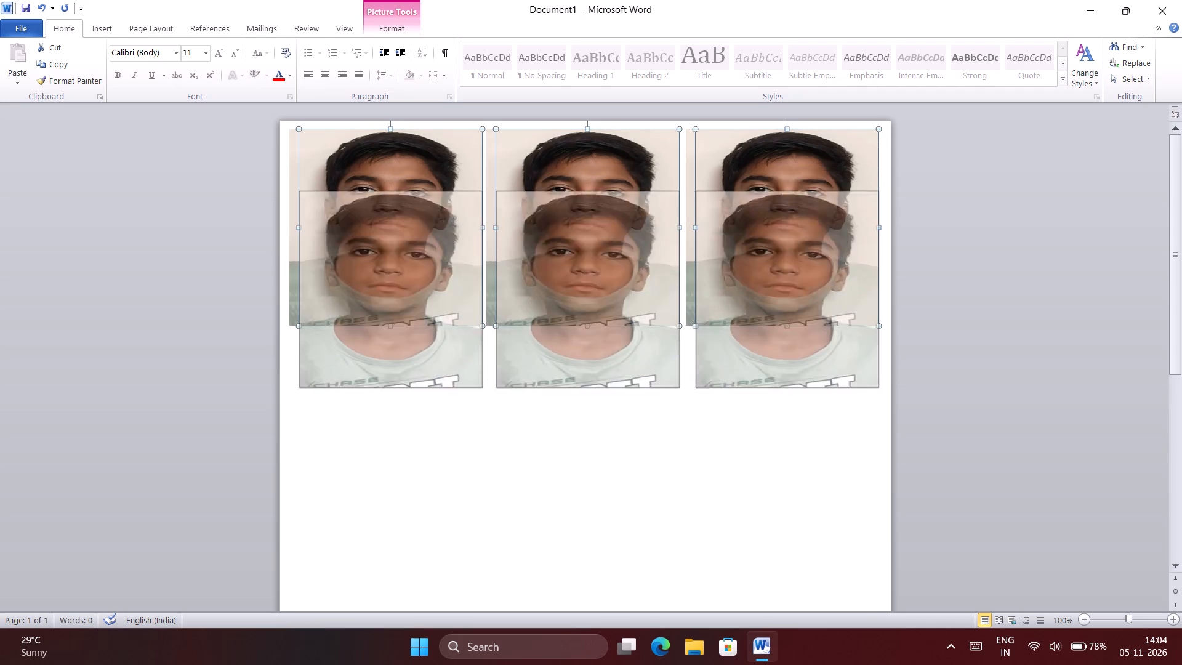
ctrl+shift+drag(553, 263, 457, 409)
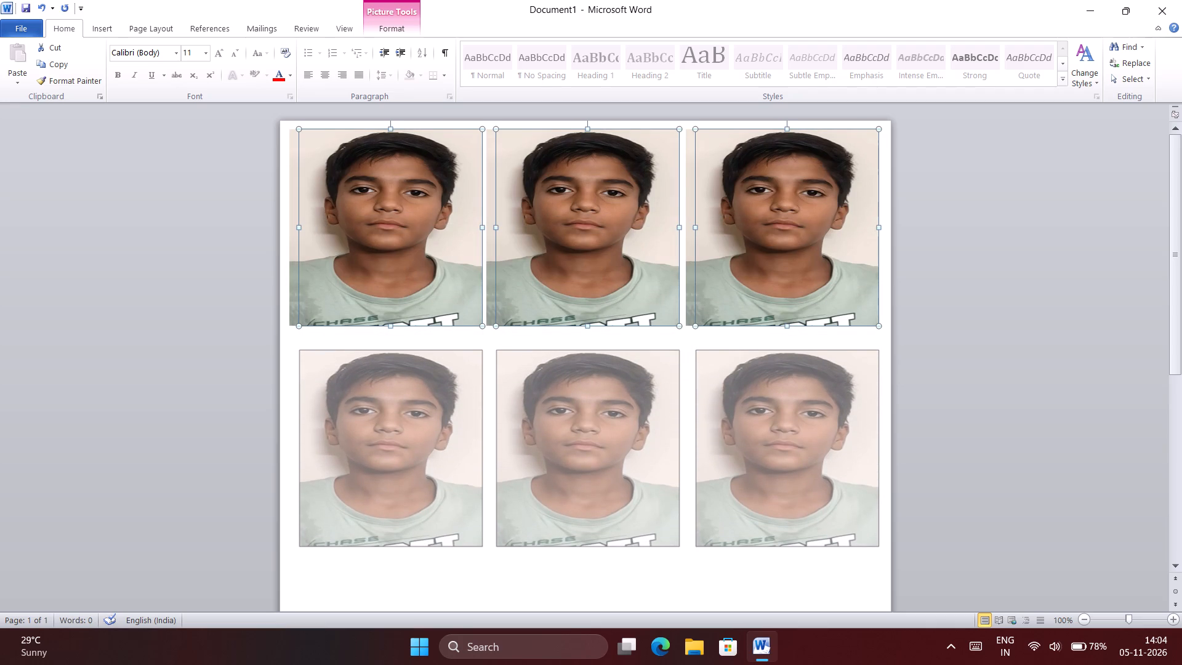
ctrl+shift+drag(457, 409, 433, 403)
ctrl+shift+scroll(611, 324, down, 4)
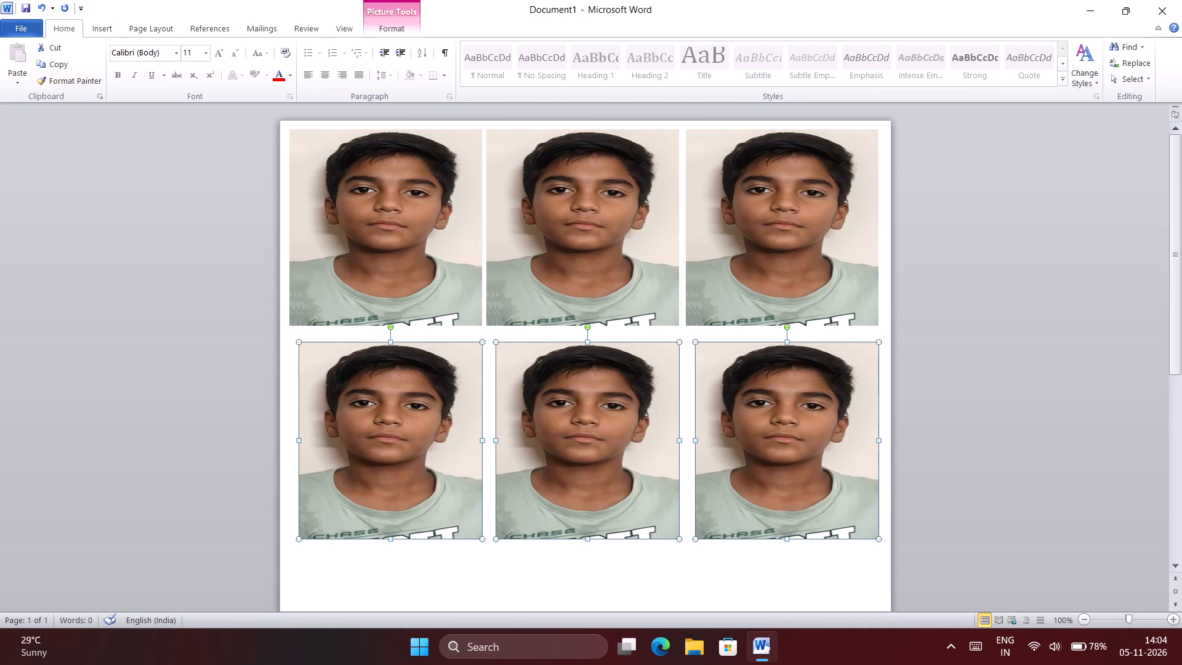
Duplicate the second row of three portraits as a third row just below, aligned with the columns above.
ctrl+shift+scroll(600, 328, down, 5)
scroll(709, 162, down, 5)
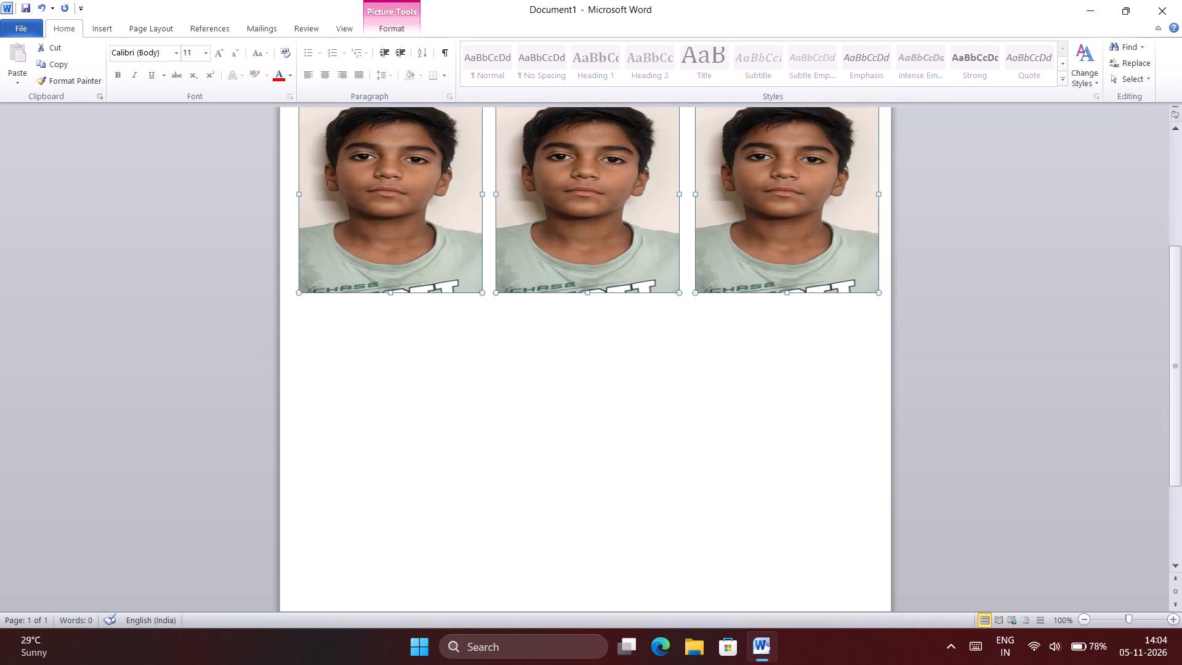
ctrl+shift+drag(578, 220, 533, 454)
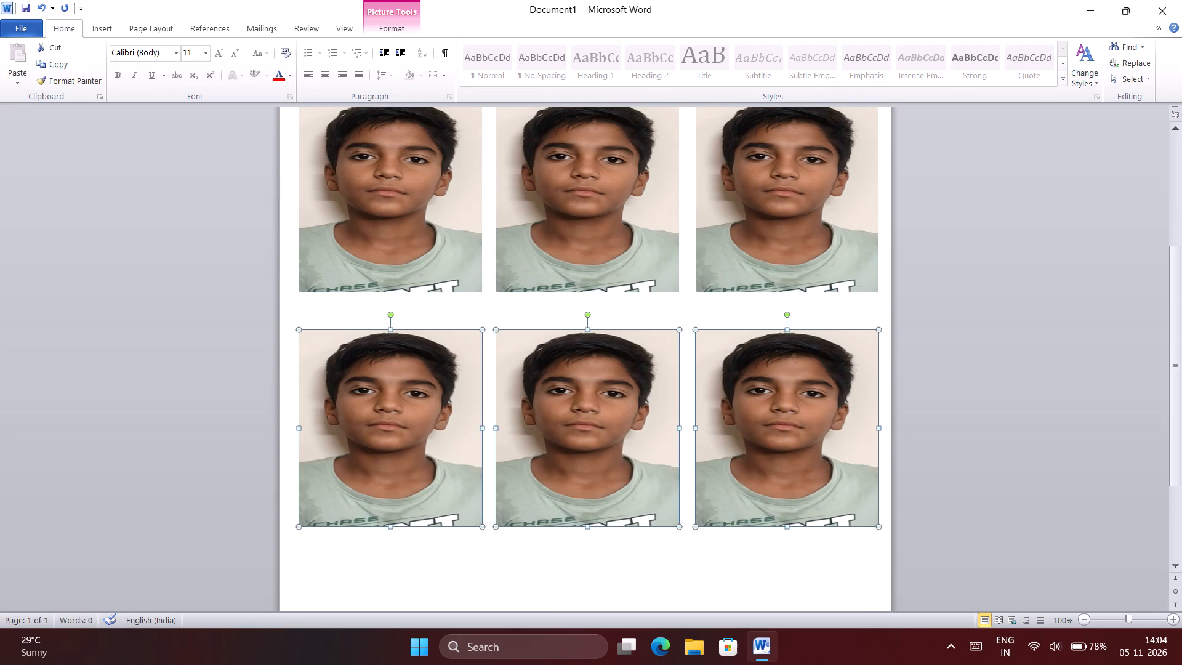
Save the document as a Word Document in the Documents folder, using the person's full name in capitals as file name, and close it.
scroll(756, 265, up, 4)
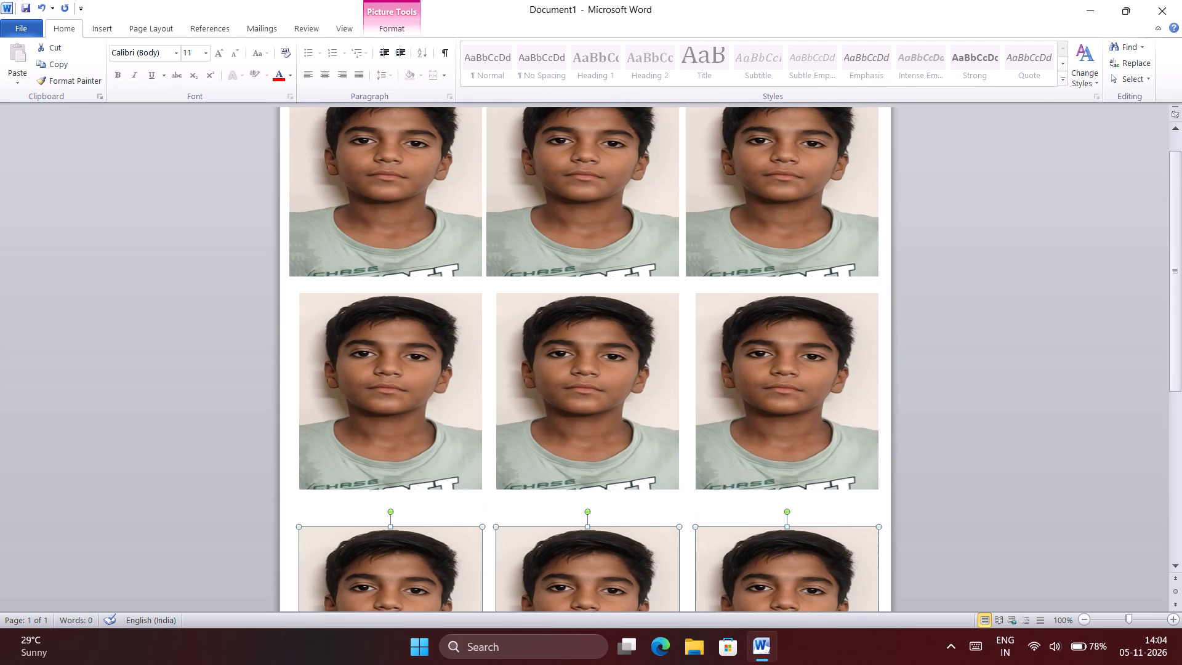
scroll(768, 260, up, 4)
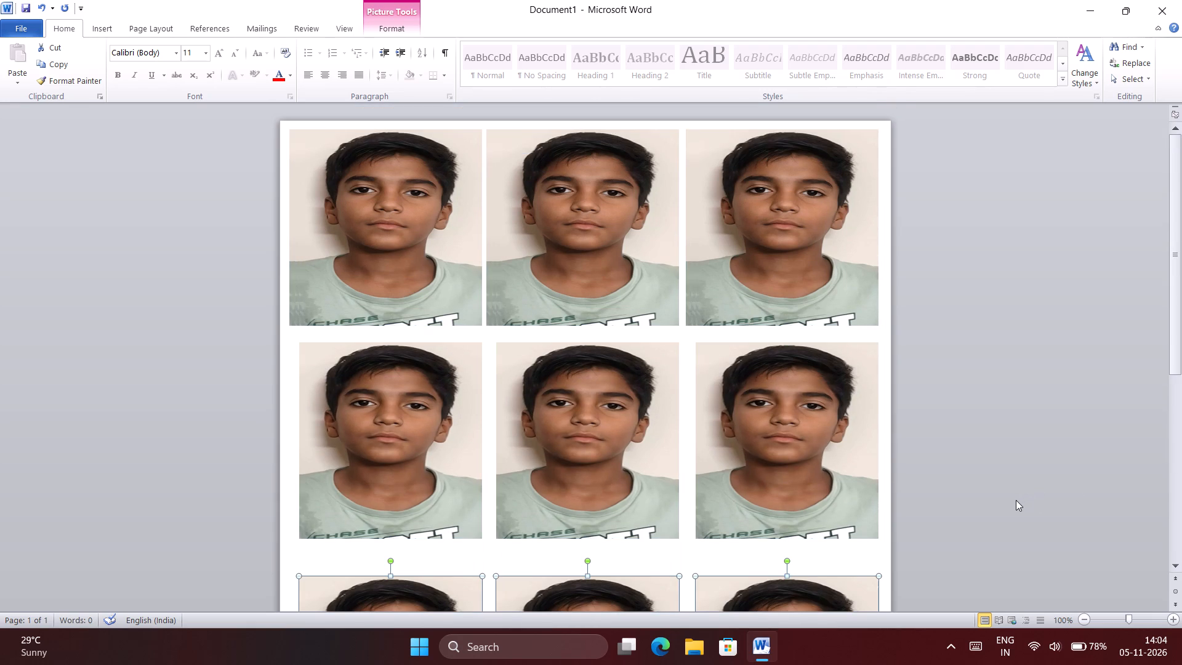
key(ctrl+s)
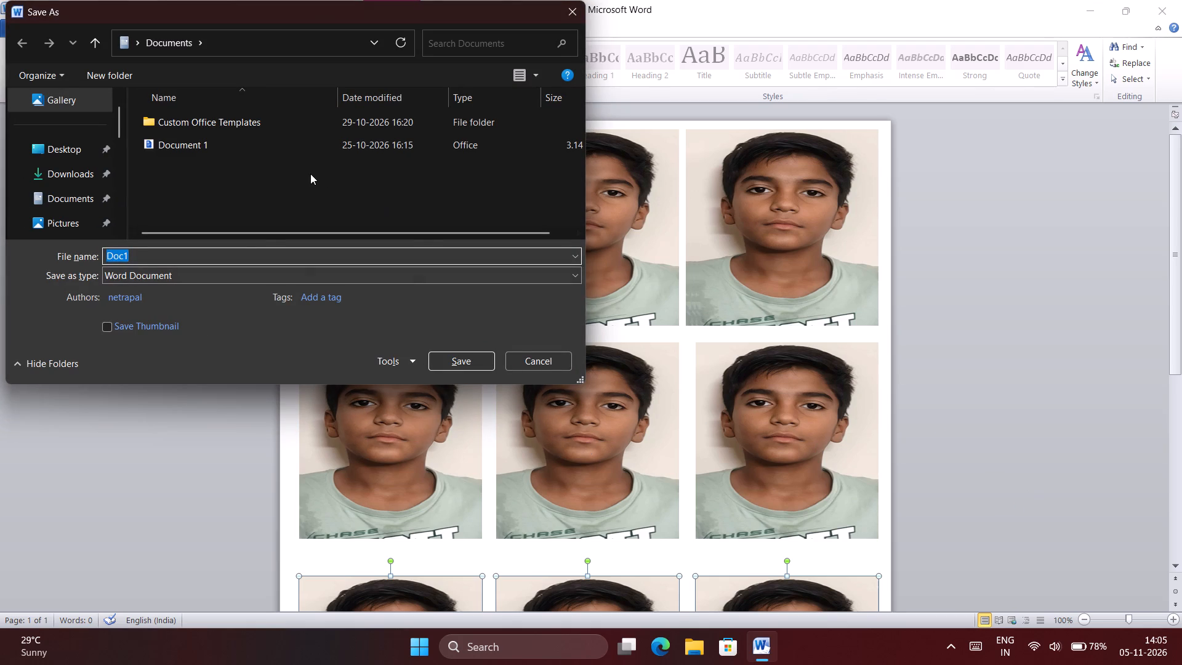
click(140, 254)
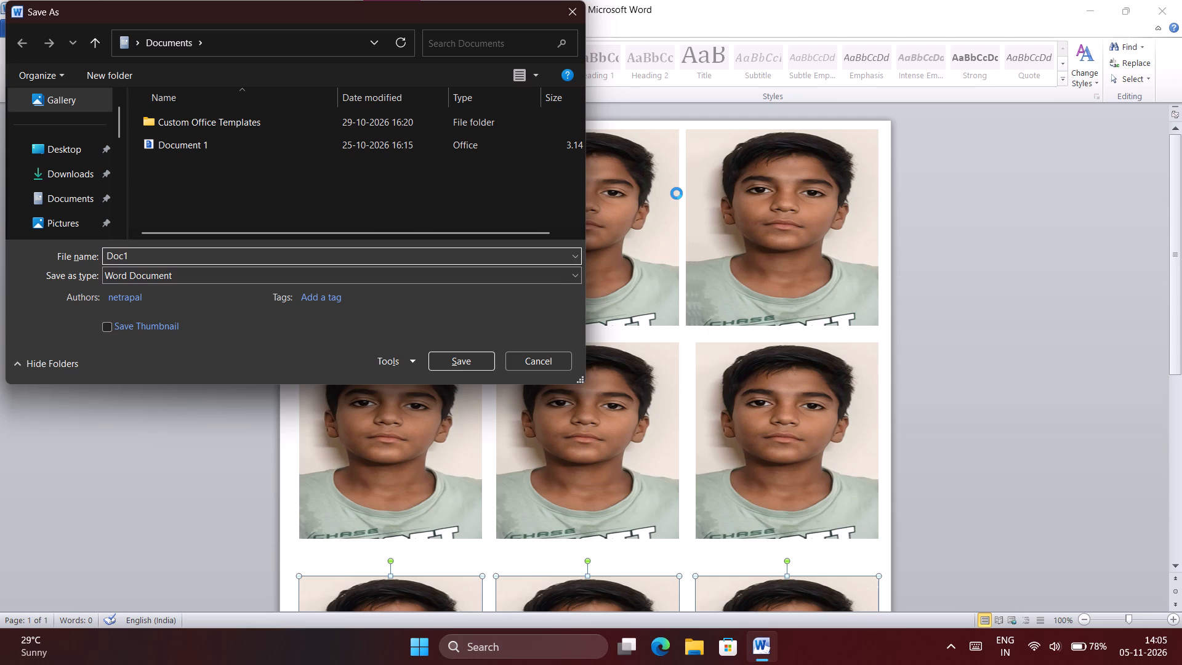
key(BackSpace)
key(BackSpace)
key(BackSpace)
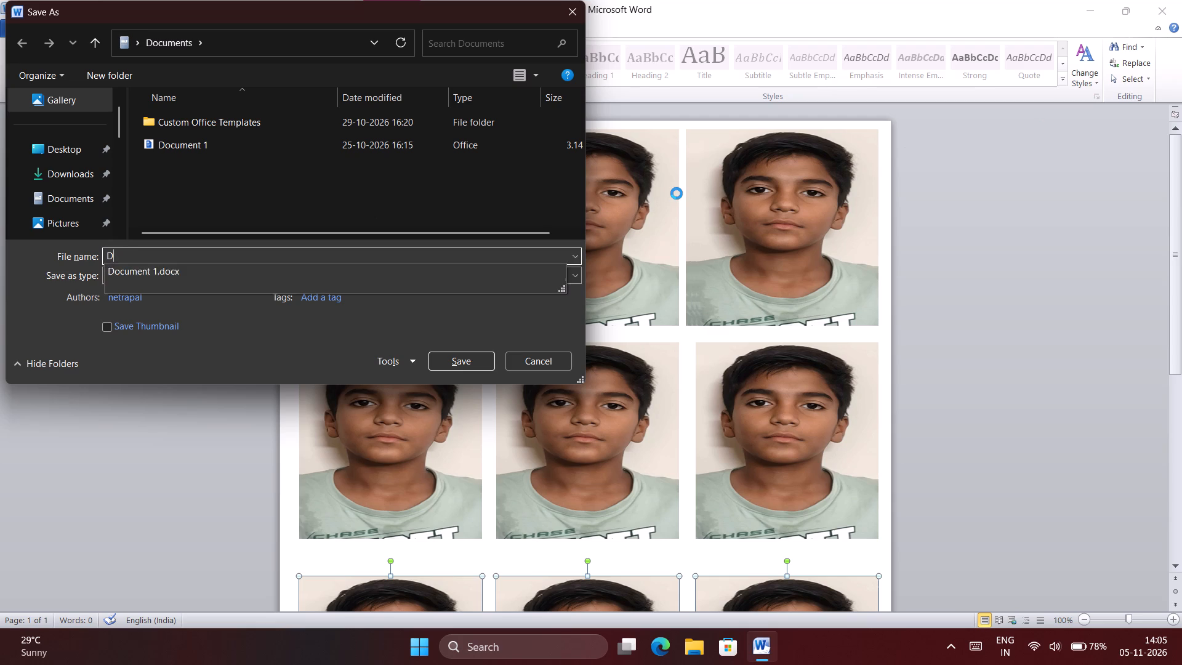
key(BackSpace)
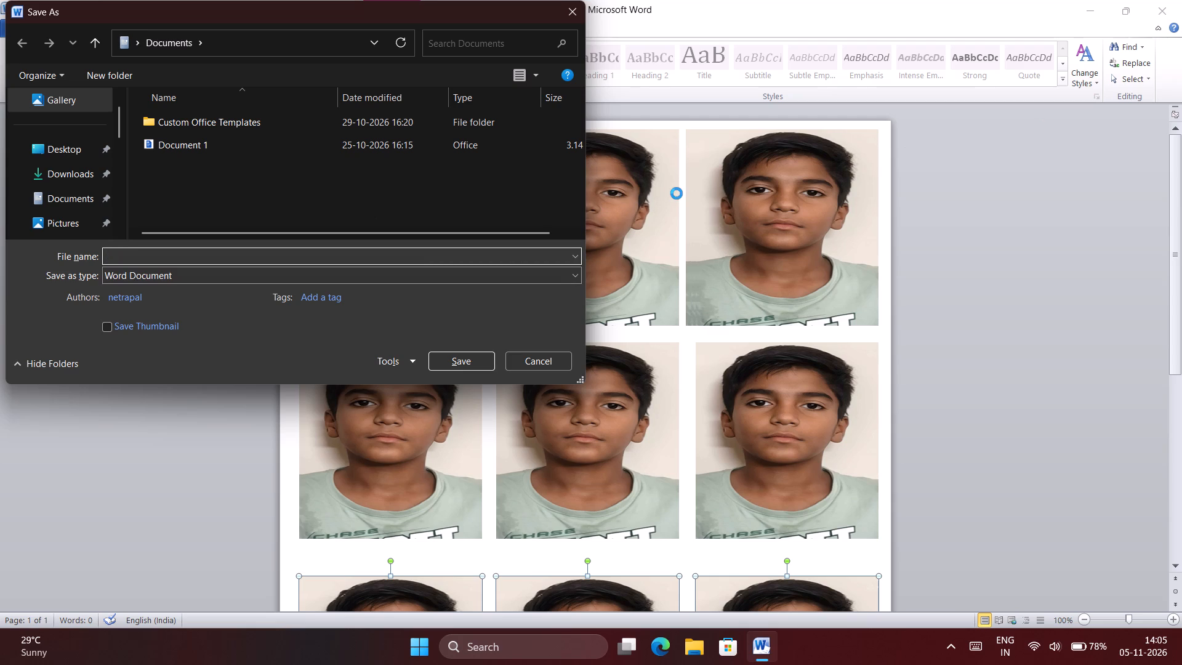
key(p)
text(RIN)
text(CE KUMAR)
click(463, 363)
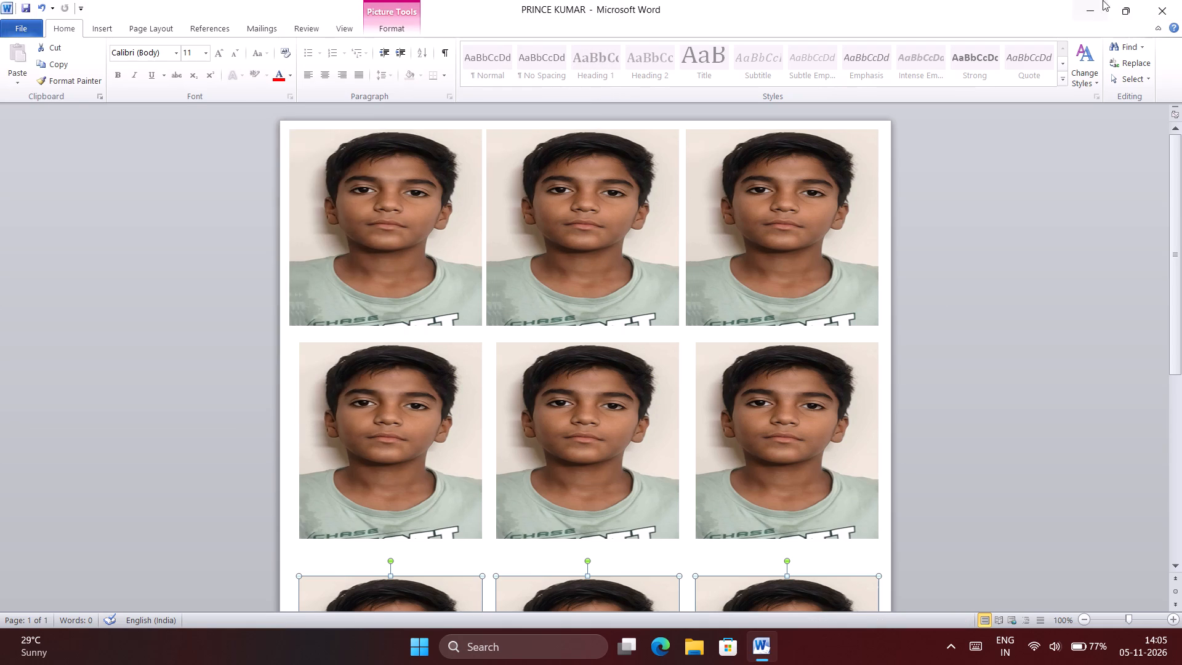
click(1160, 11)
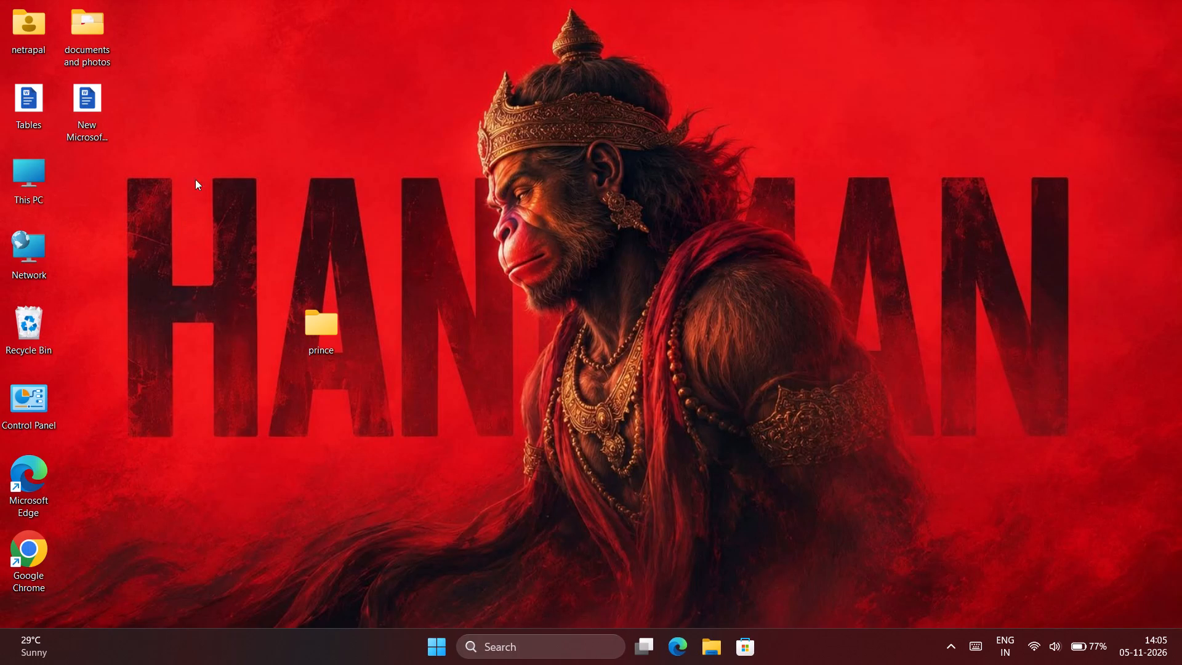
Open the prince folder on the desktop, examine the files in it and close the folder.
right_click(232, 147)
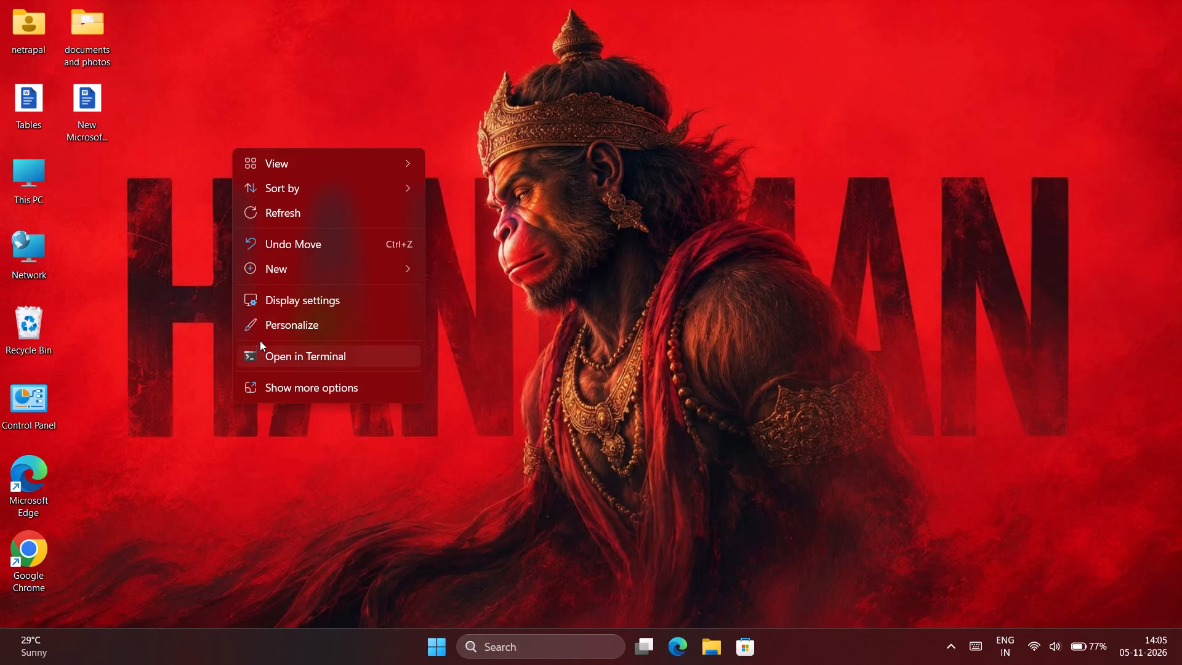
drag(159, 156, 163, 162)
click(321, 328)
click(326, 329)
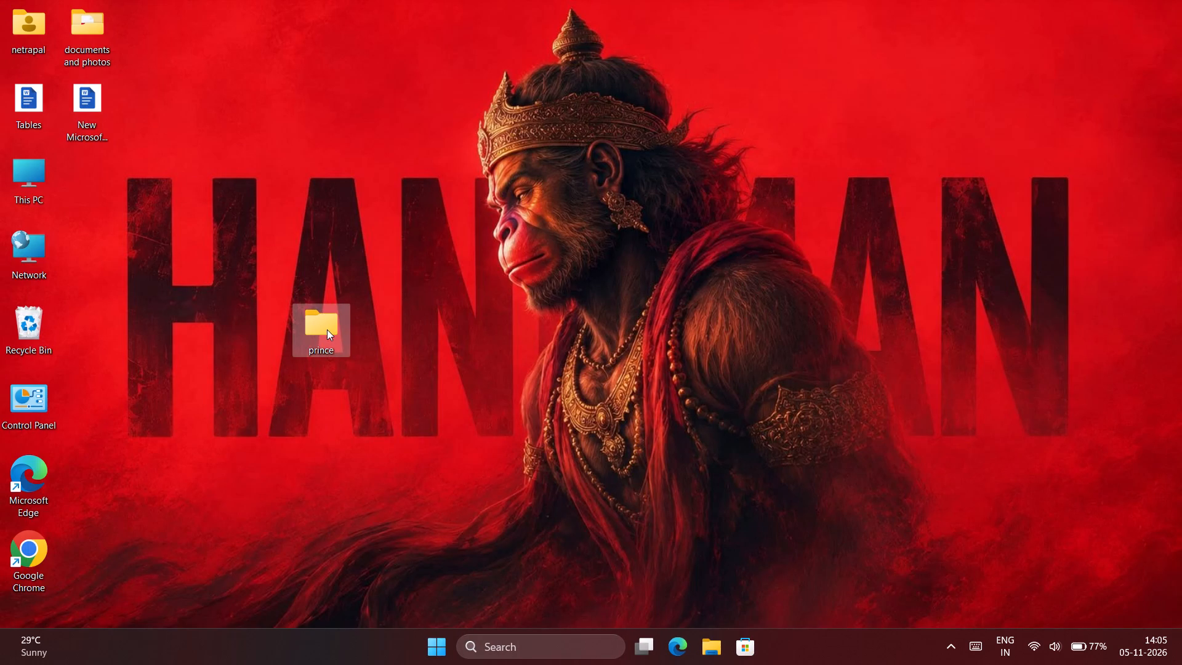
drag(329, 316, 329, 338)
click(331, 337)
double_click(329, 328)
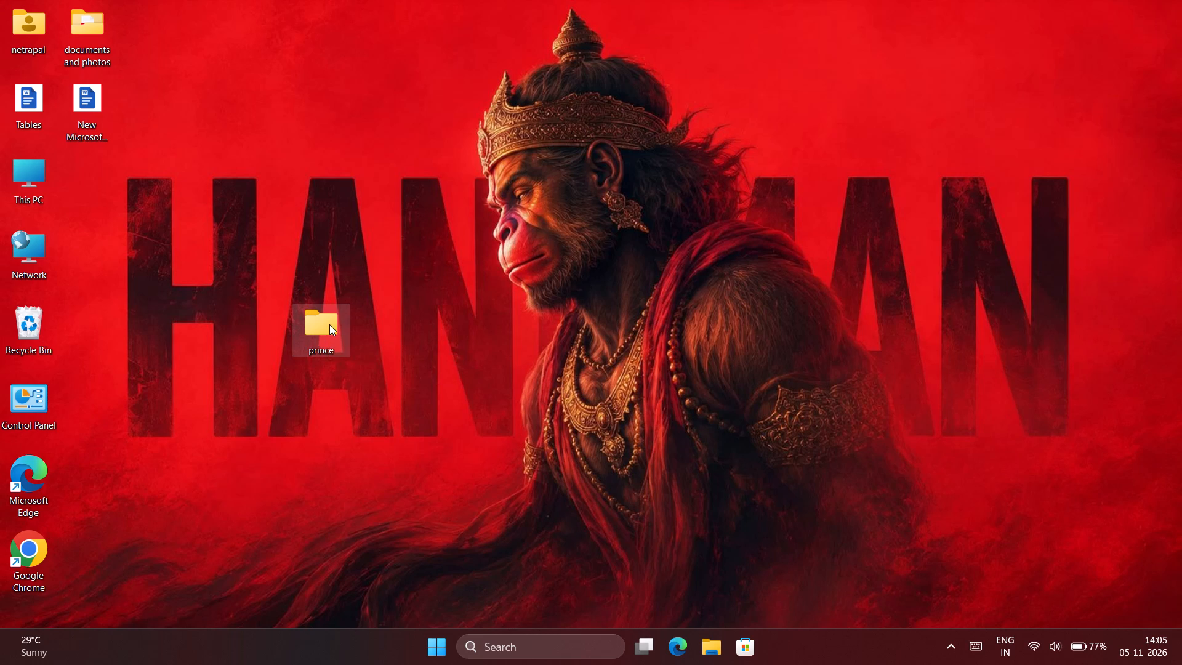
click(329, 324)
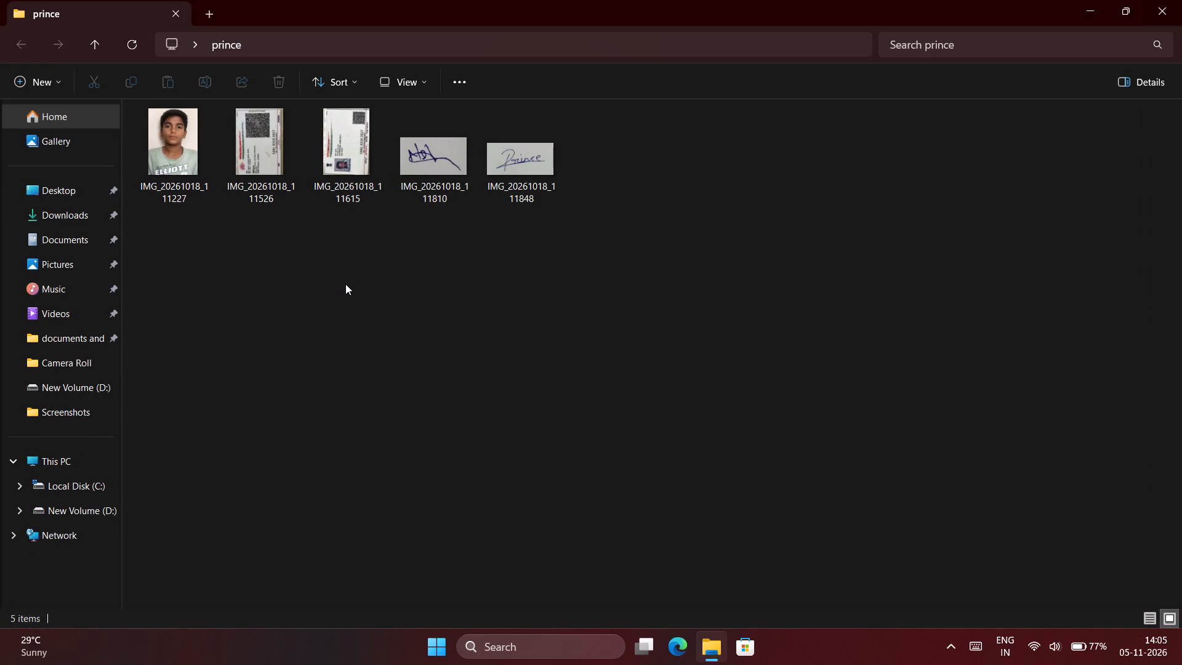
click(345, 283)
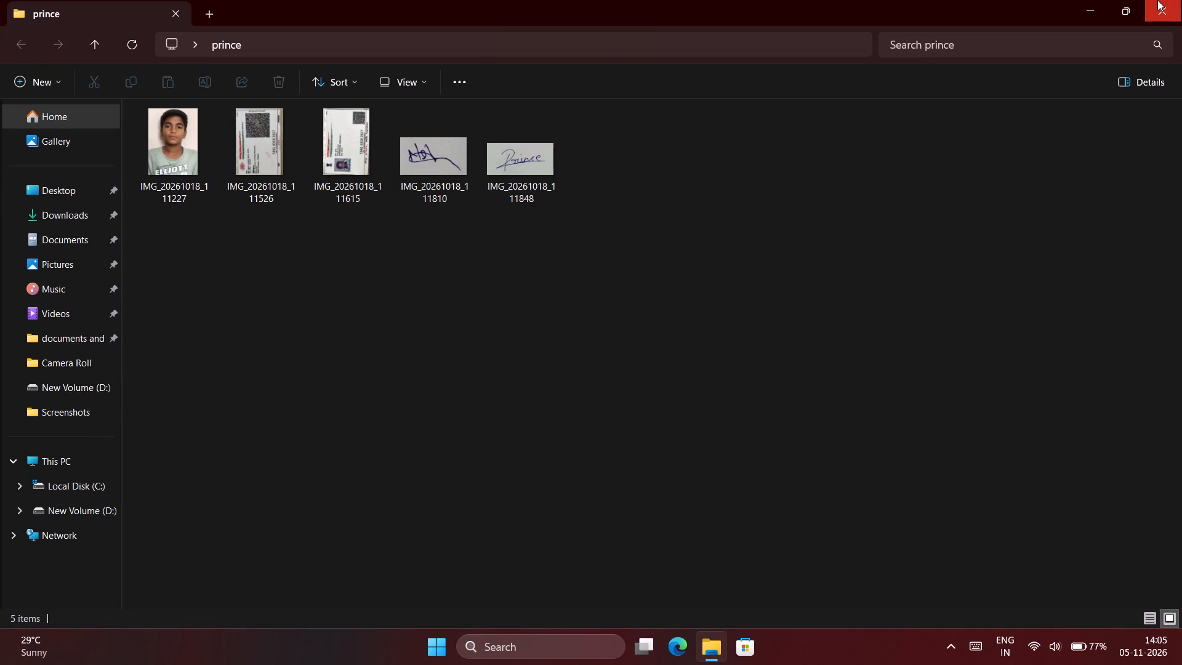
click(1157, 6)
Refresh the desktop twice.
right_click(623, 151)
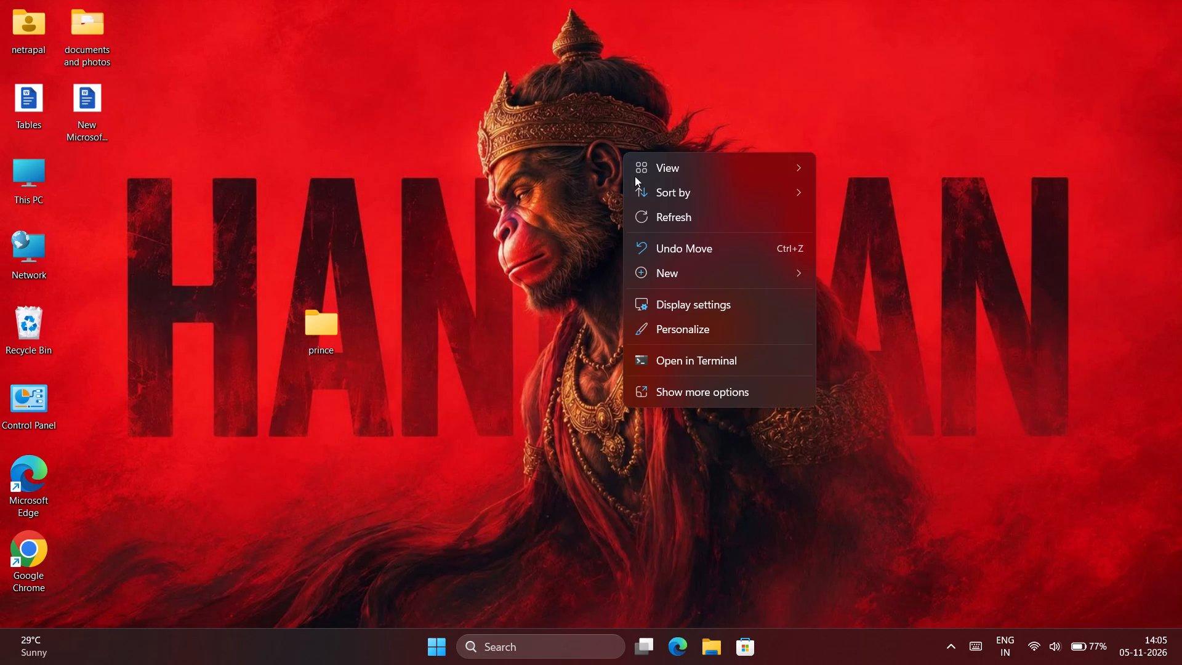
click(645, 214)
right_click(649, 215)
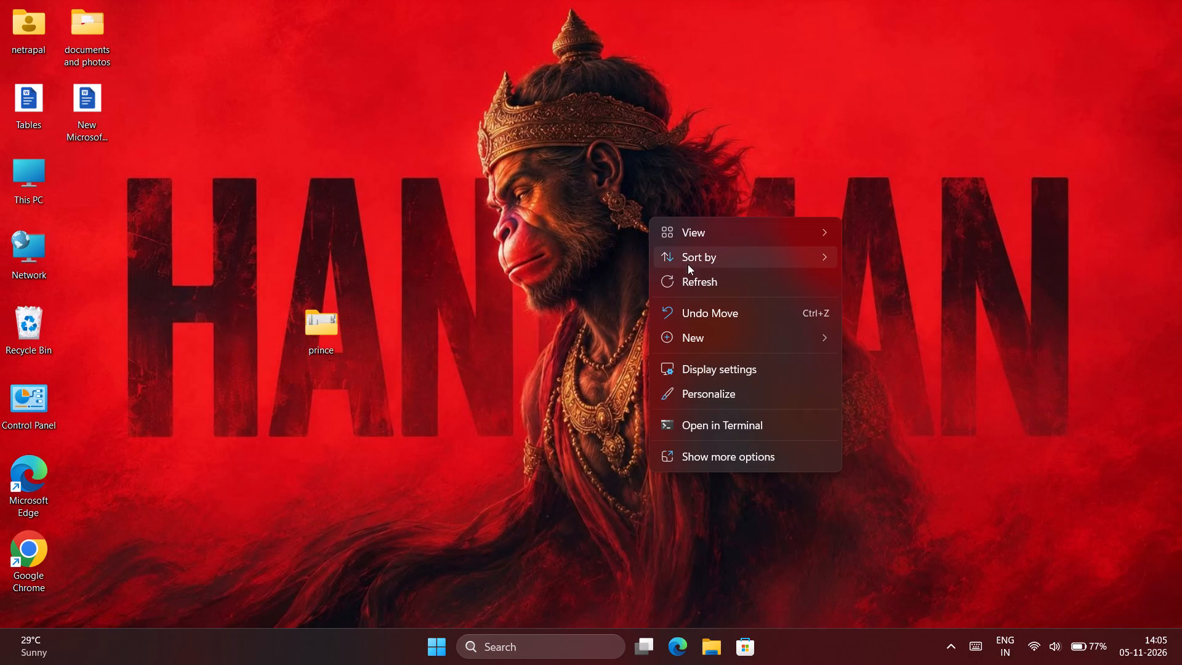
click(685, 287)
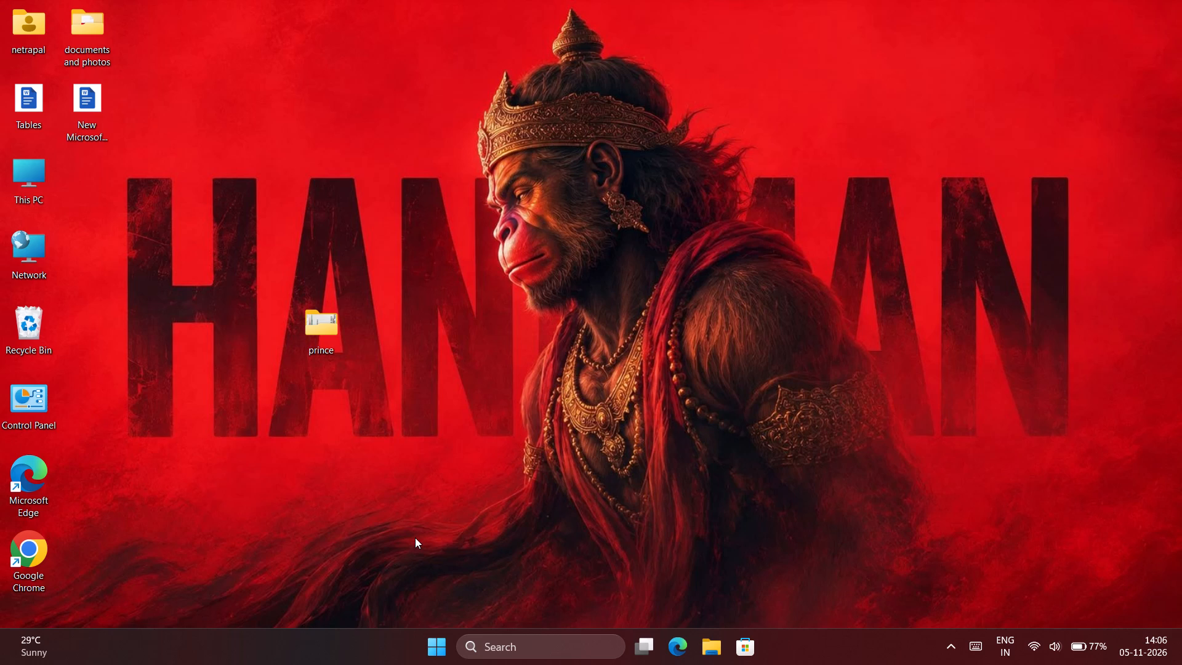
click(1172, 0)
Open the computer's power options.
click(439, 656)
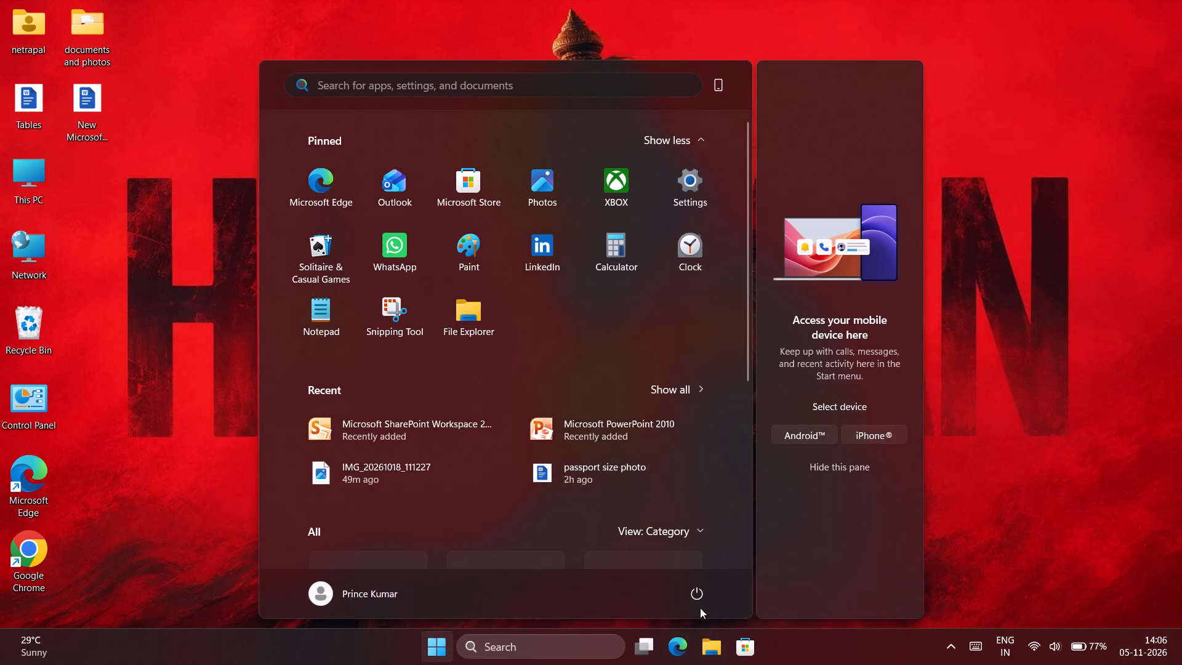
click(696, 590)
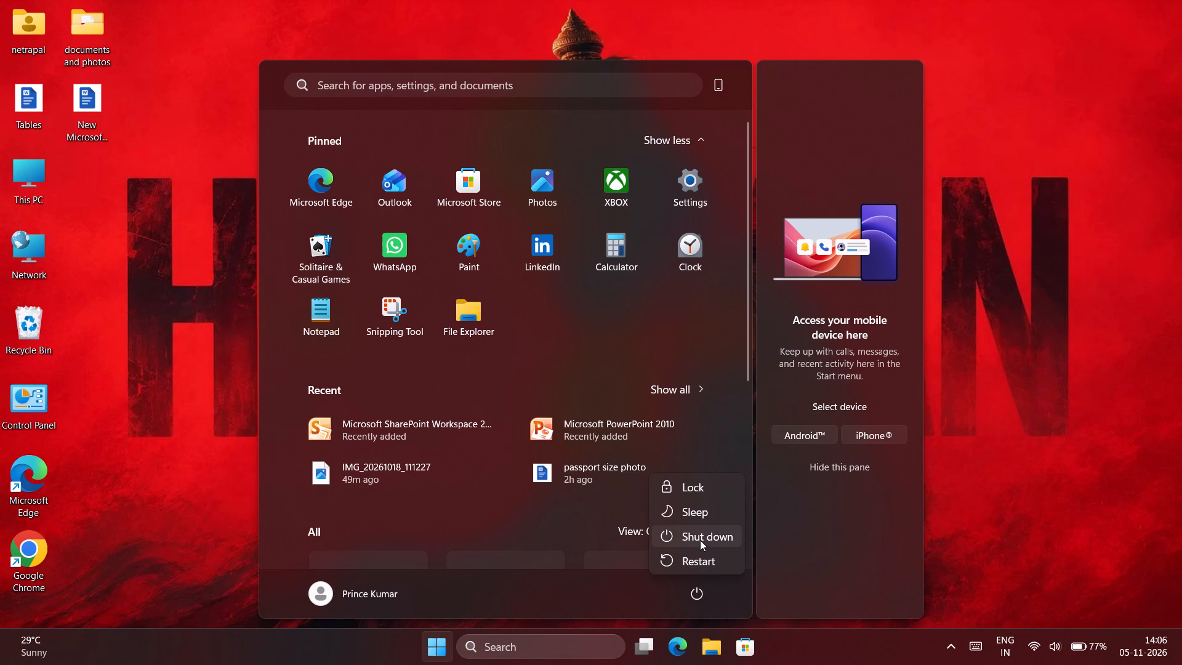